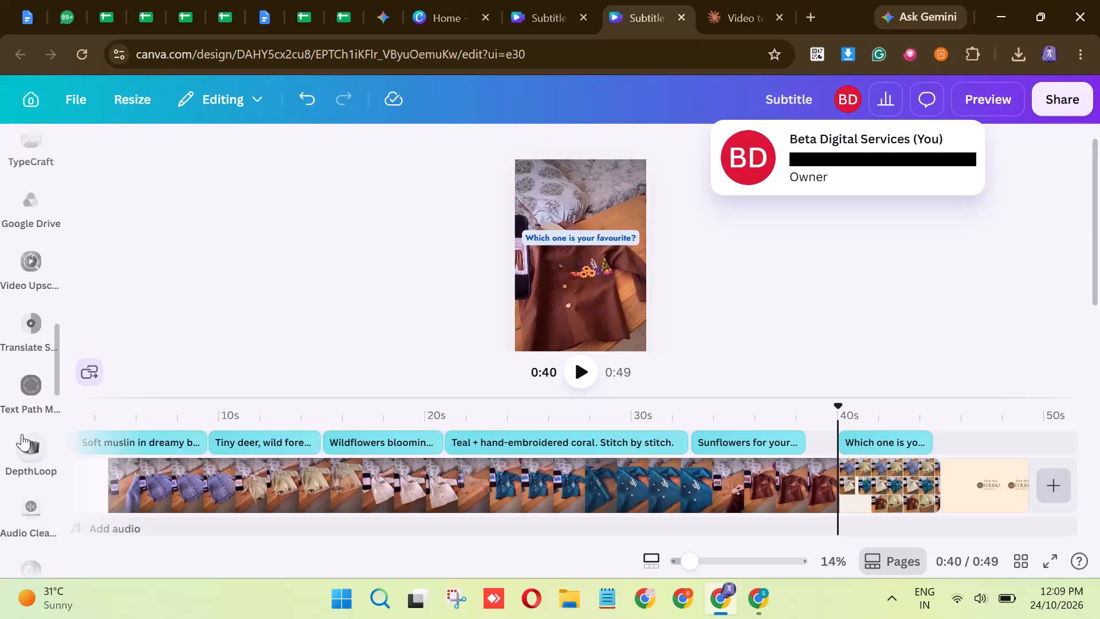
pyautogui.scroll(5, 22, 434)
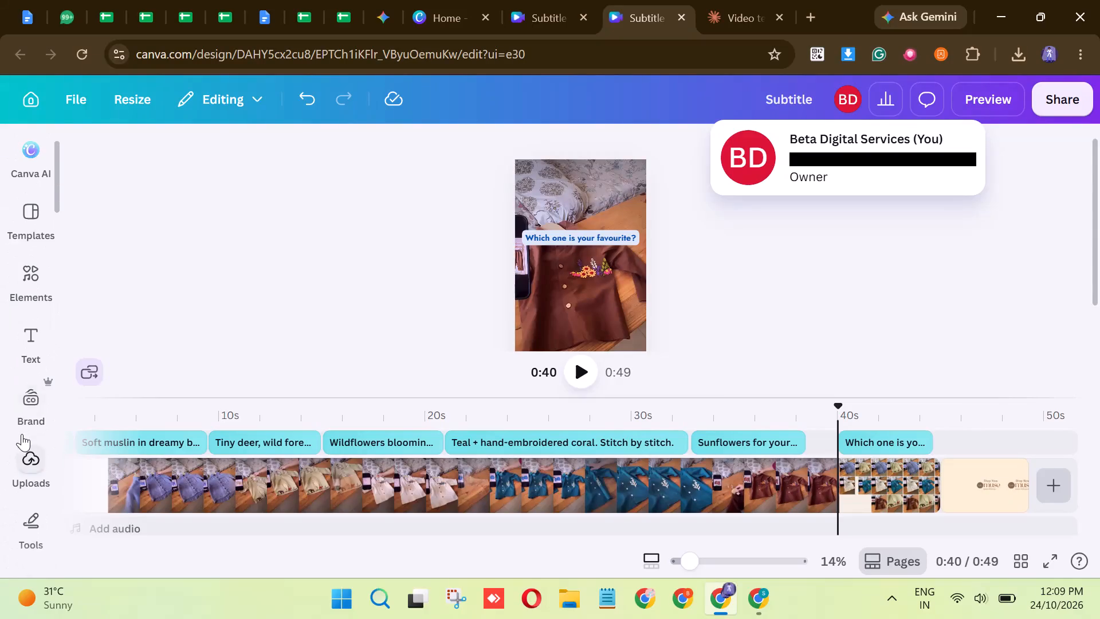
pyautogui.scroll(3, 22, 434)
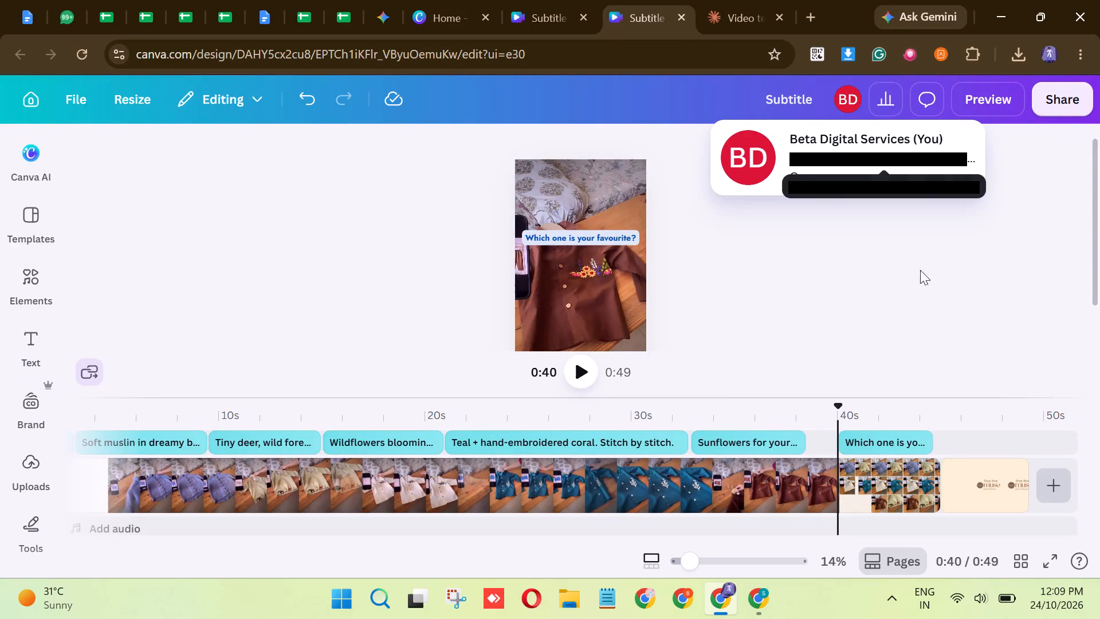
# Dismiss the account owner details card covering the video editor's canvas area.
pyautogui.click(942, 283)
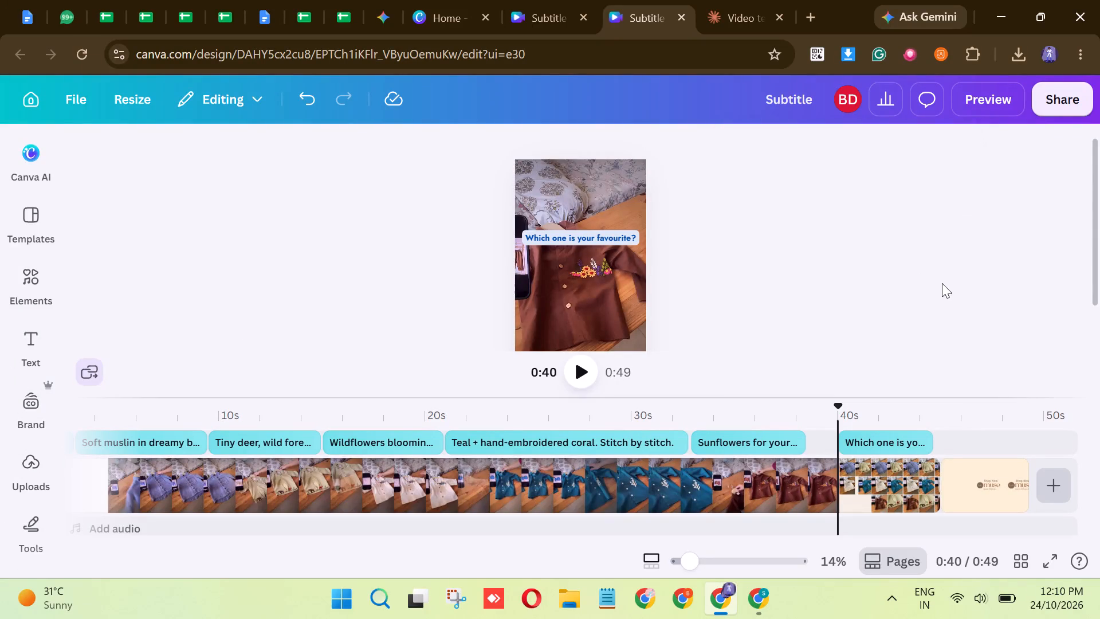
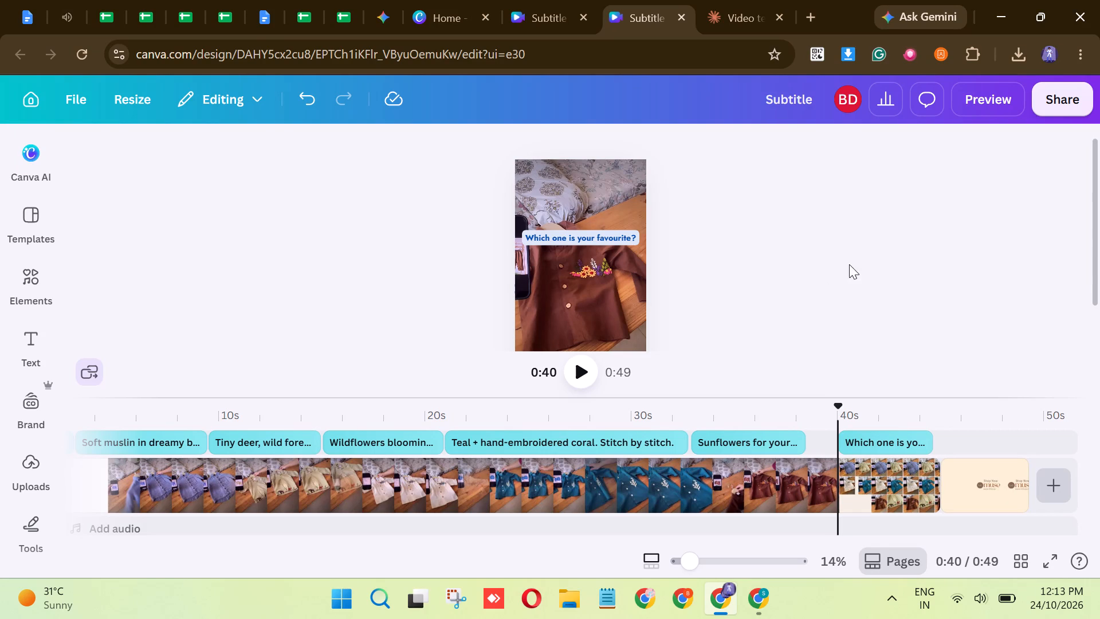
# Preview the video from the start, skipping ahead to check the subtitles, and pause at 0:34 on the brown sunflower shirt scene.
pyautogui.click(990, 104)
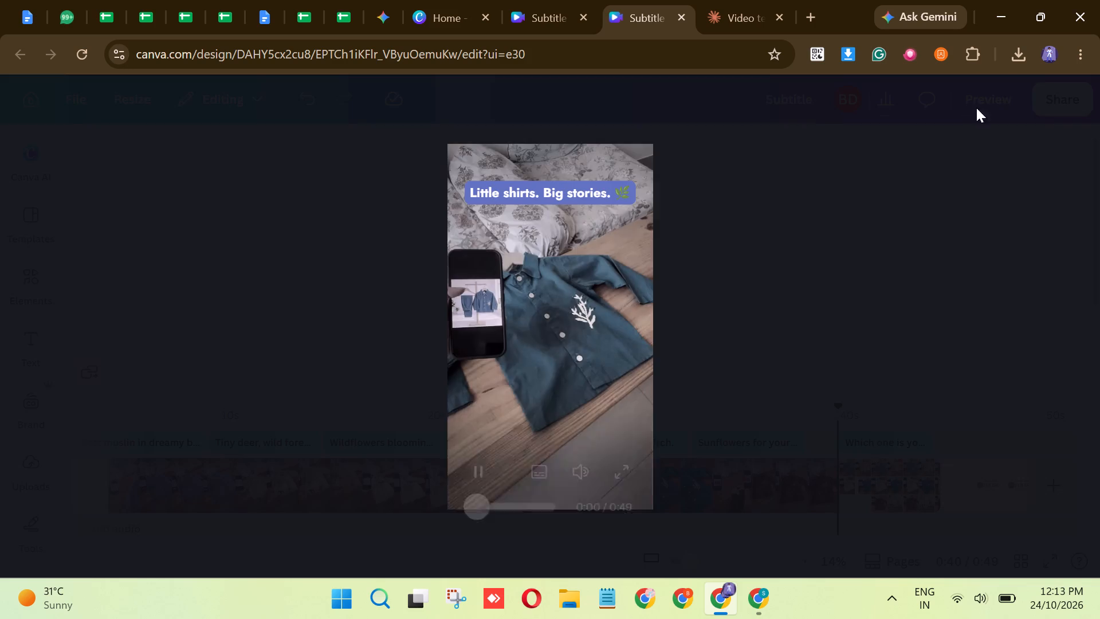
pyautogui.moveTo(478, 491); pyautogui.dragTo(432, 489)
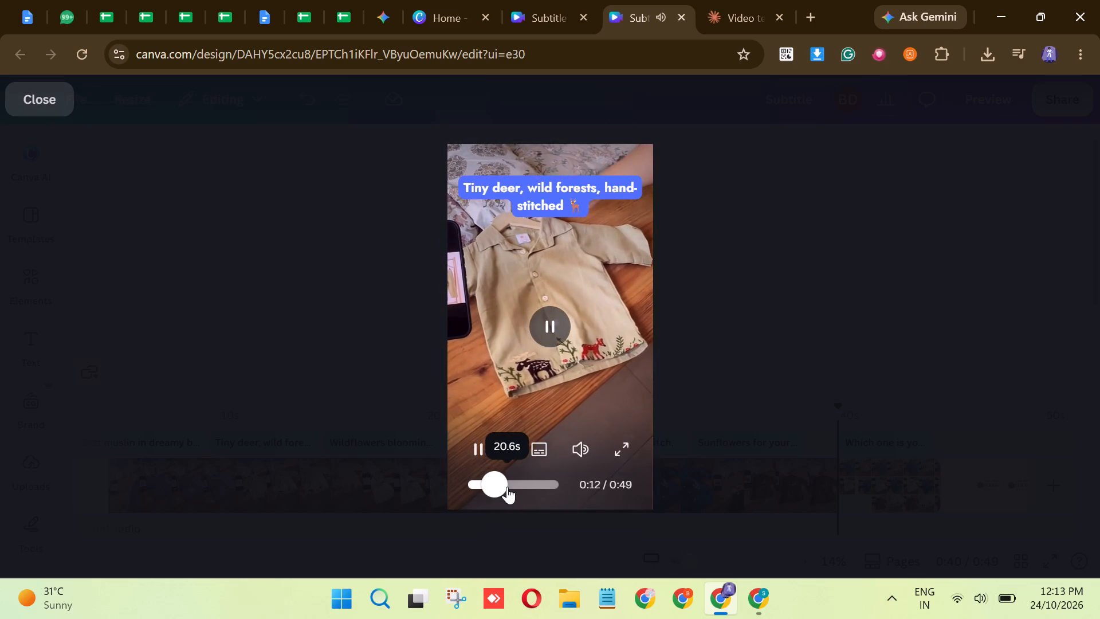
pyautogui.click(507, 487)
pyautogui.click(524, 483)
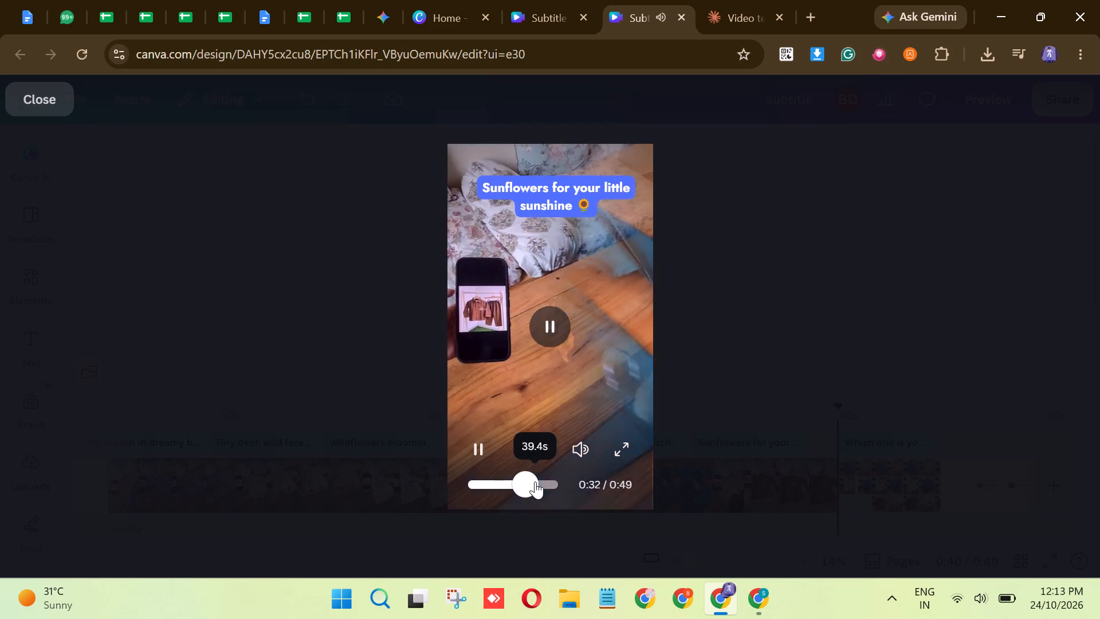
pyautogui.click(481, 459)
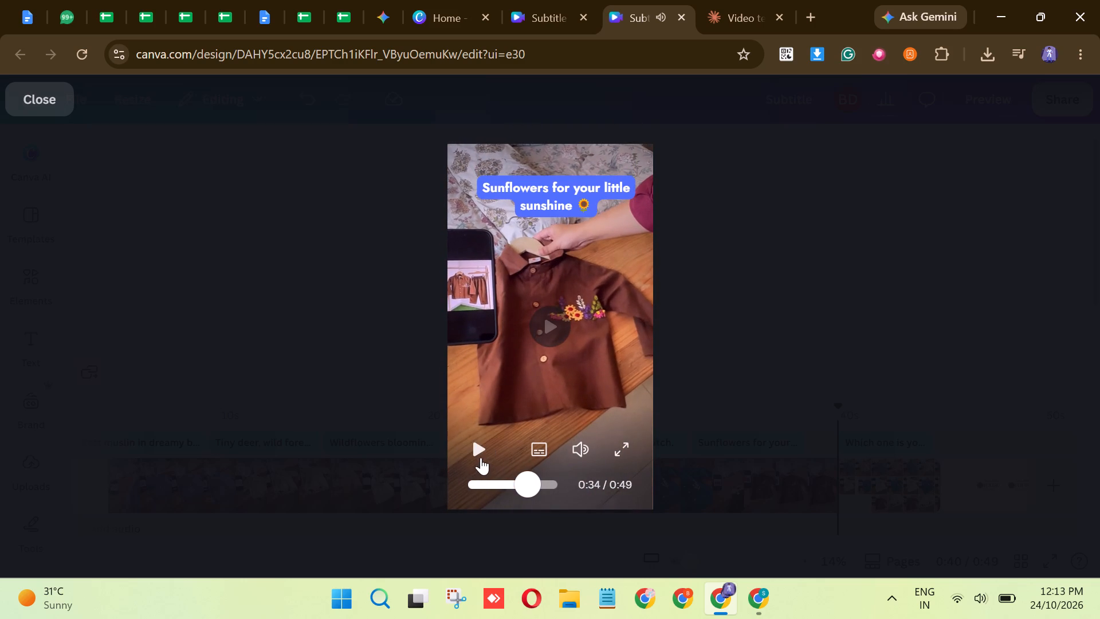
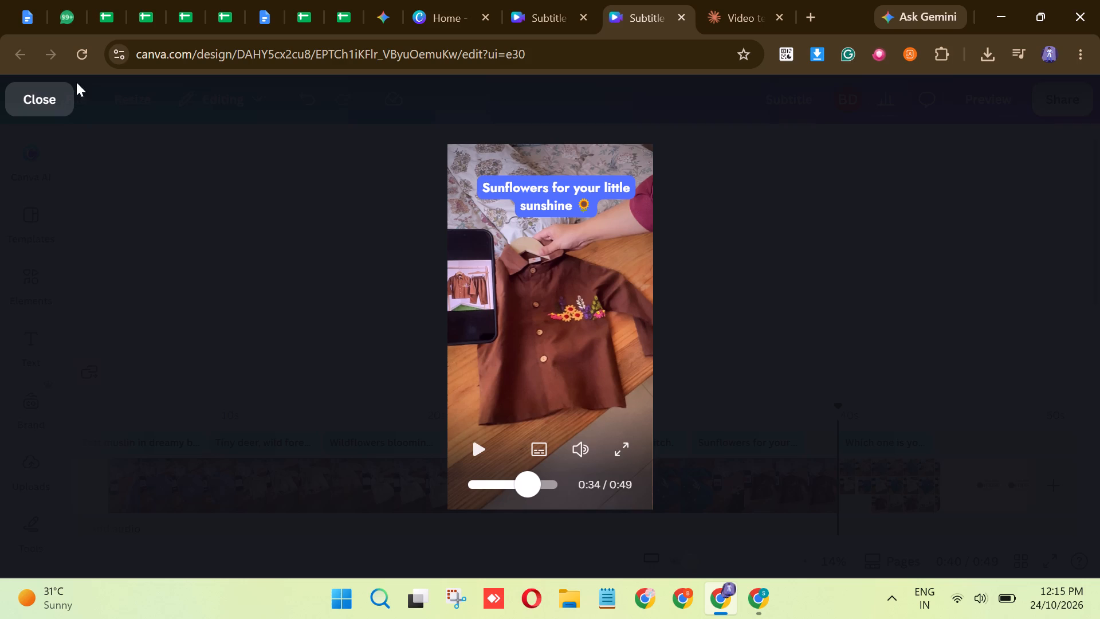
# Close the video preview and return to the editing timeline.
pyautogui.click(24, 96)
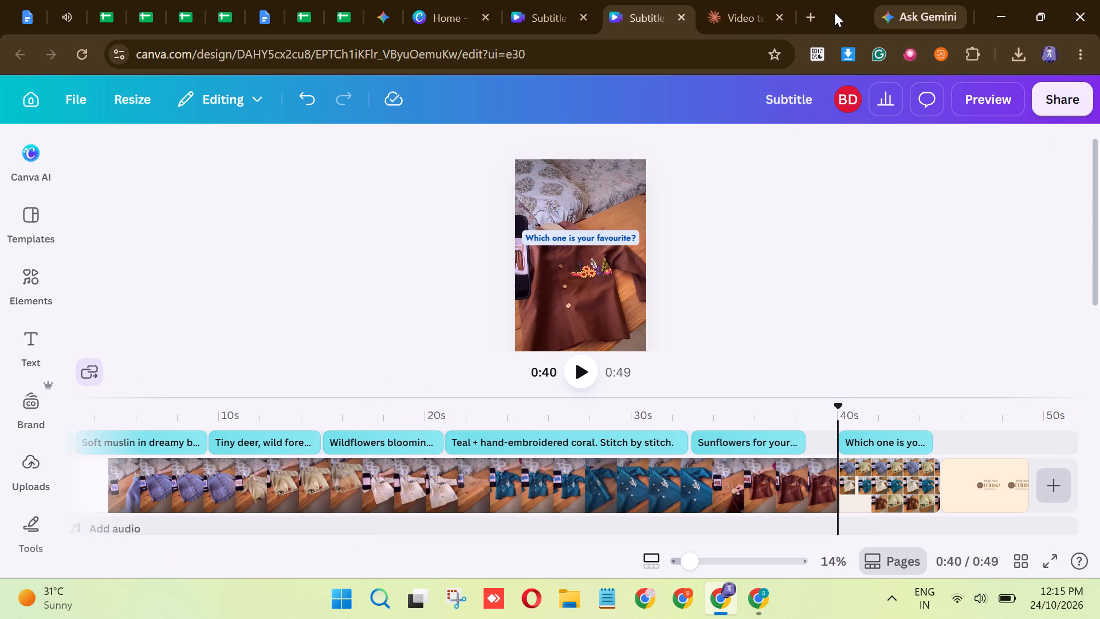
# Search Google for "lil muse" in a new browser tab and open the Lil Muse website.
pyautogui.click(814, 18)
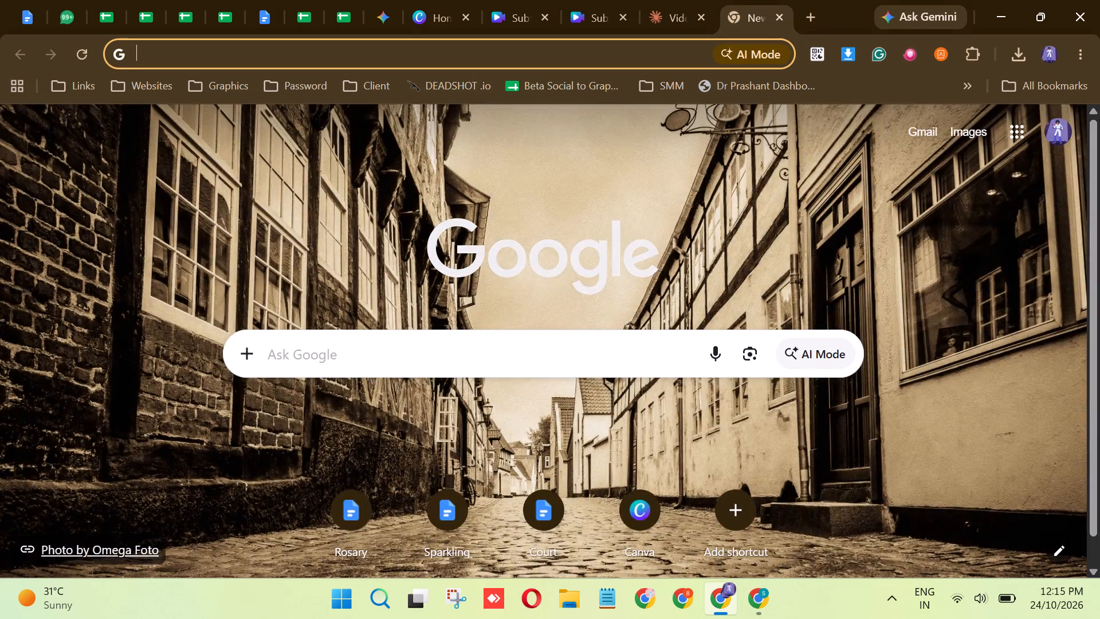
pyautogui.click(339, 361)
pyautogui.write('lil muse')
pyautogui.press('Return')
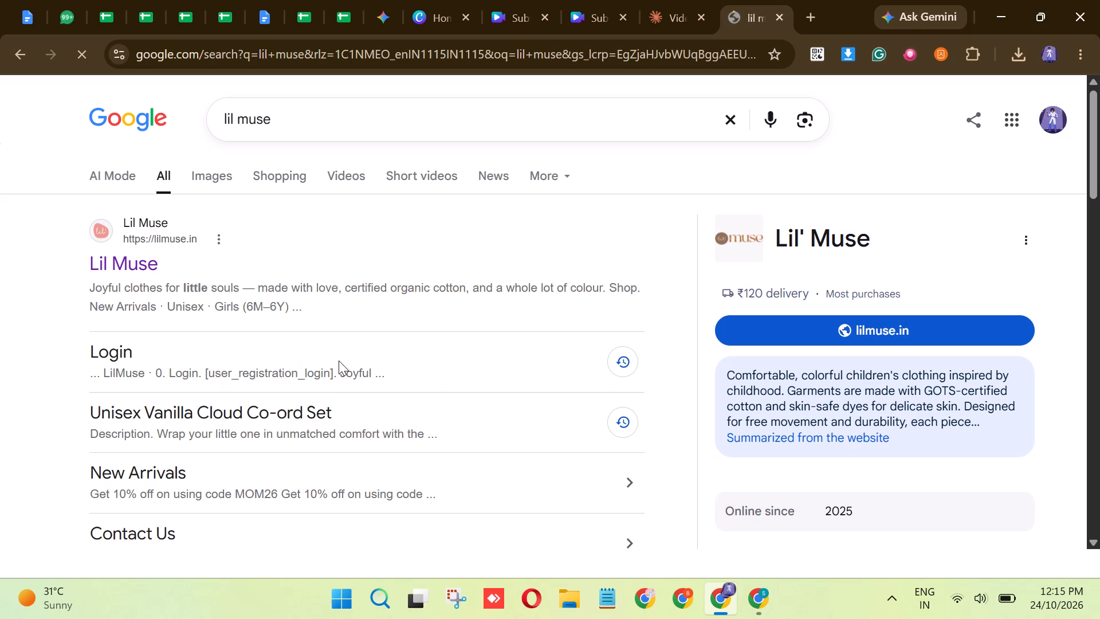
pyautogui.click(111, 265)
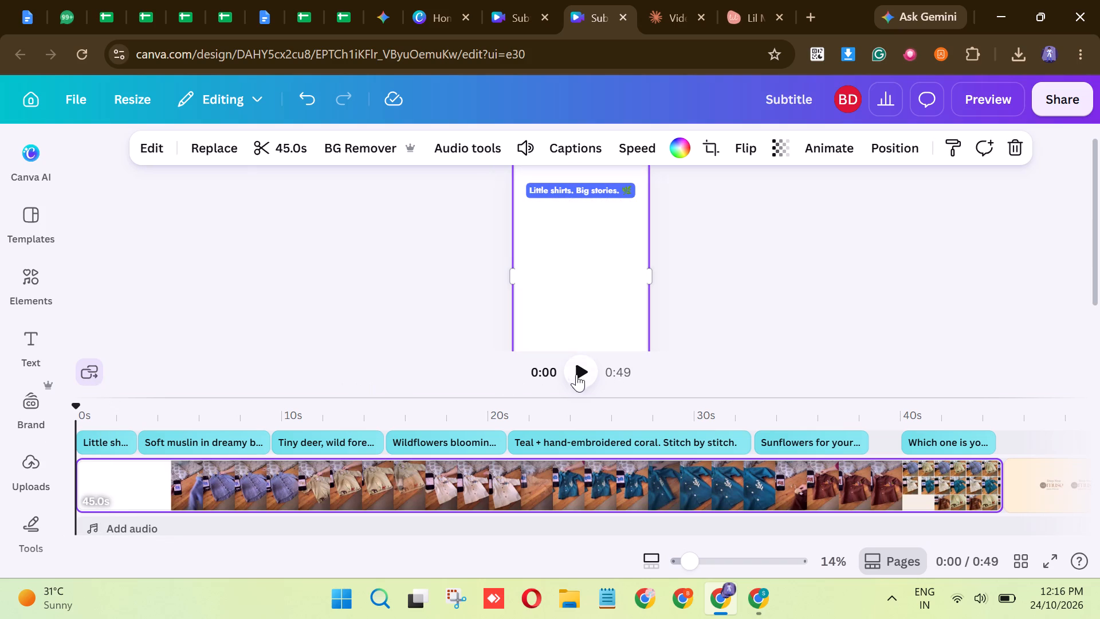
pyautogui.click(577, 370)
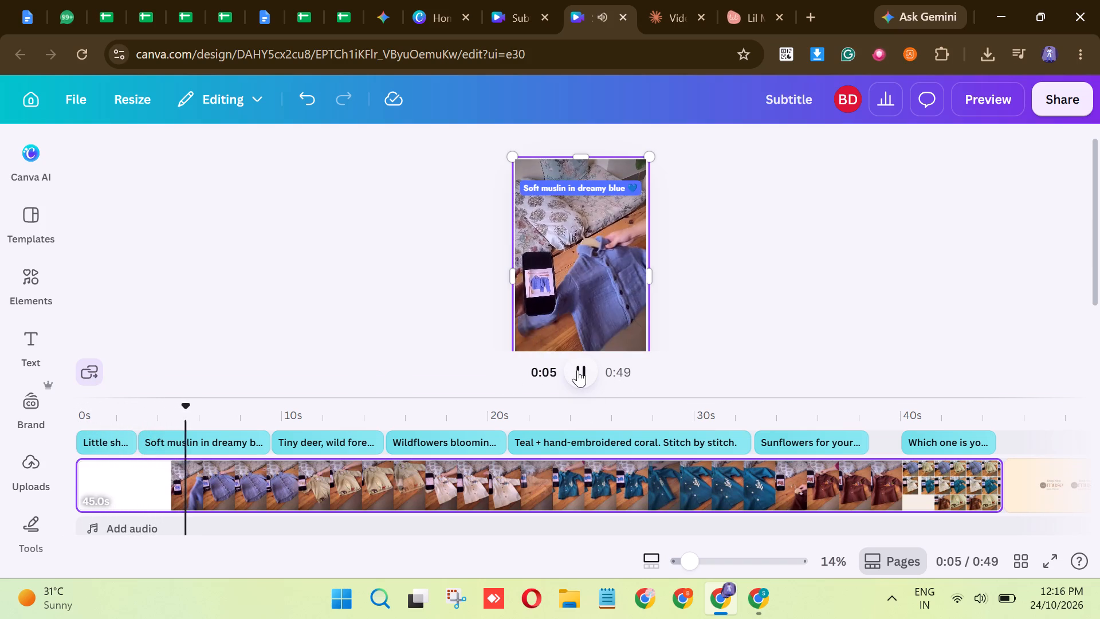
# Switch to the Lil Muse website and open the Cord Set category under Shop by Category.
pyautogui.click(738, 6)
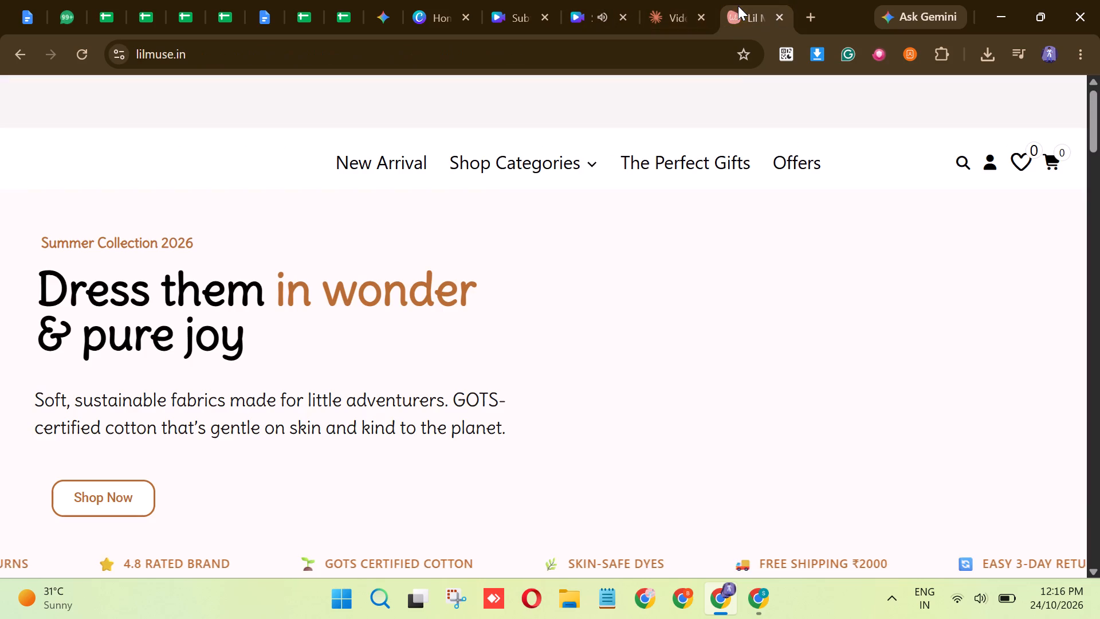
pyautogui.scroll(-2, 756, 299)
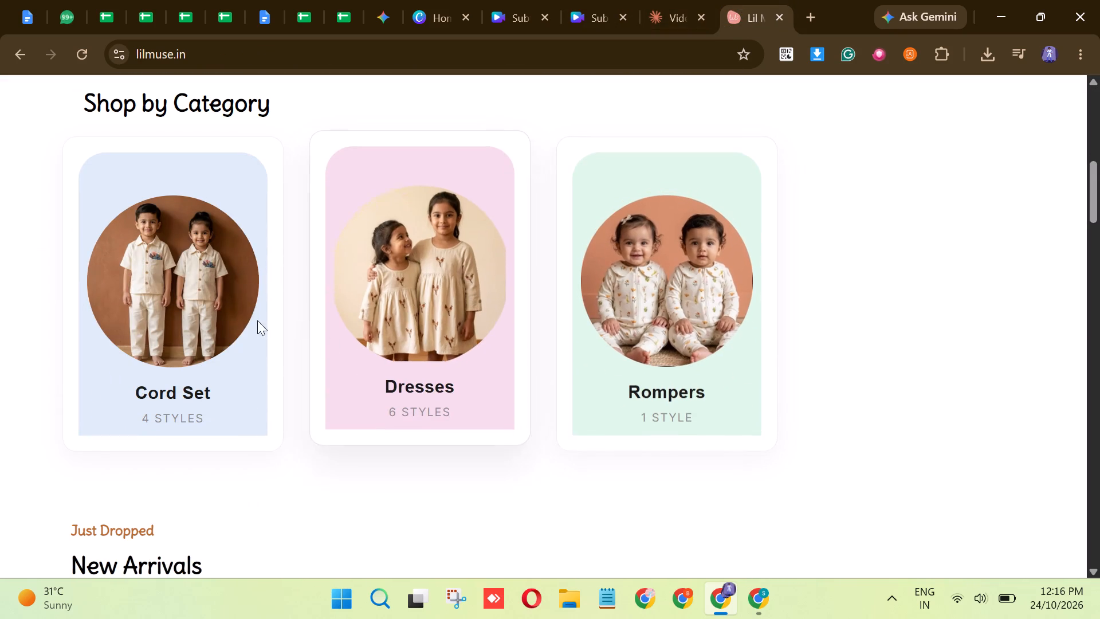
pyautogui.click(227, 320)
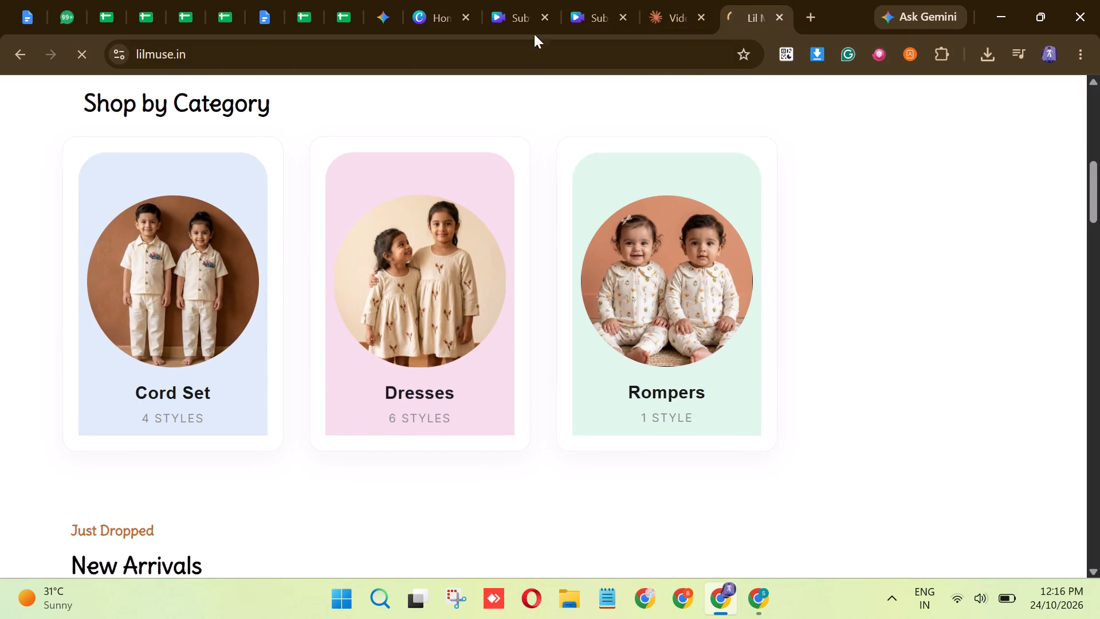
# Return to the Canva design and review the opening scenes in the full preview, pausing and resuming at the blue muslin shirt.
pyautogui.click(581, 0)
pyautogui.click(991, 98)
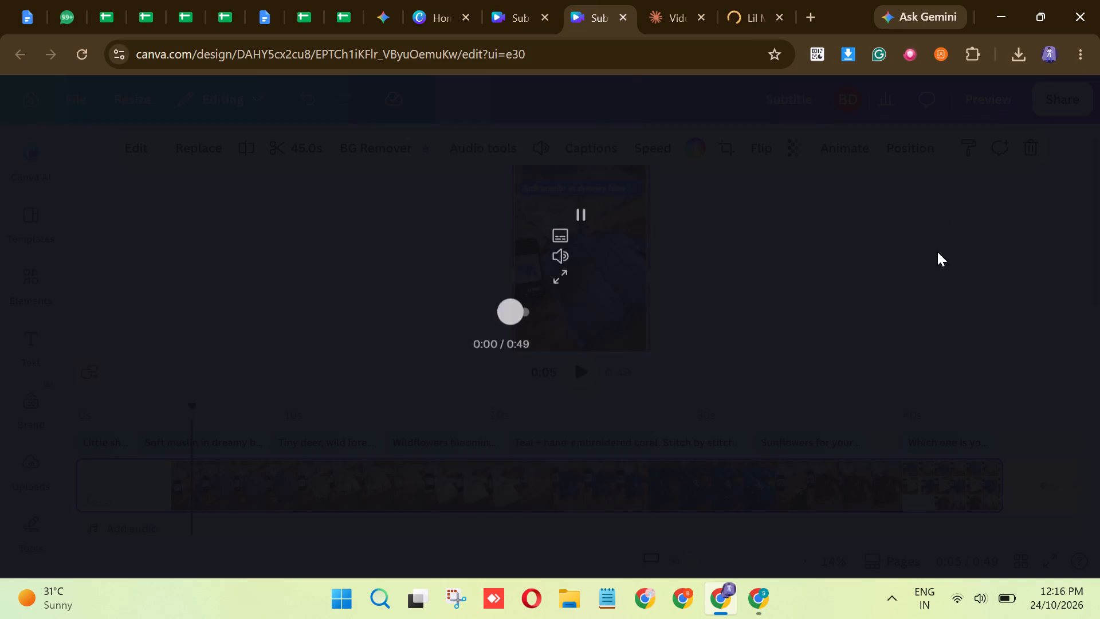
pyautogui.click(485, 481)
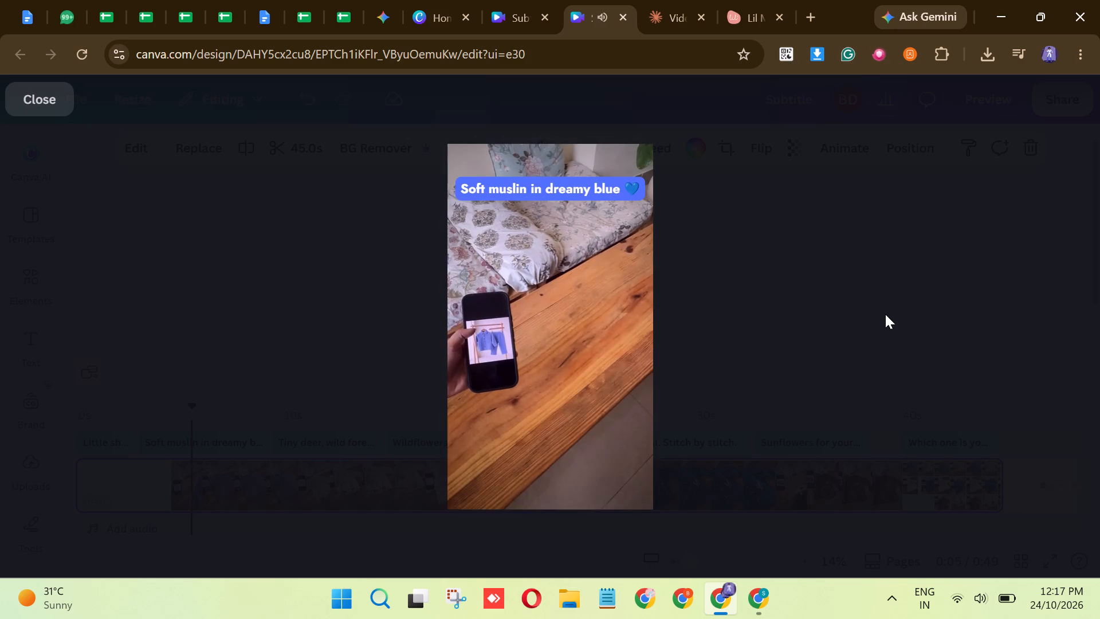
pyautogui.moveTo(481, 482); pyautogui.dragTo(465, 489)
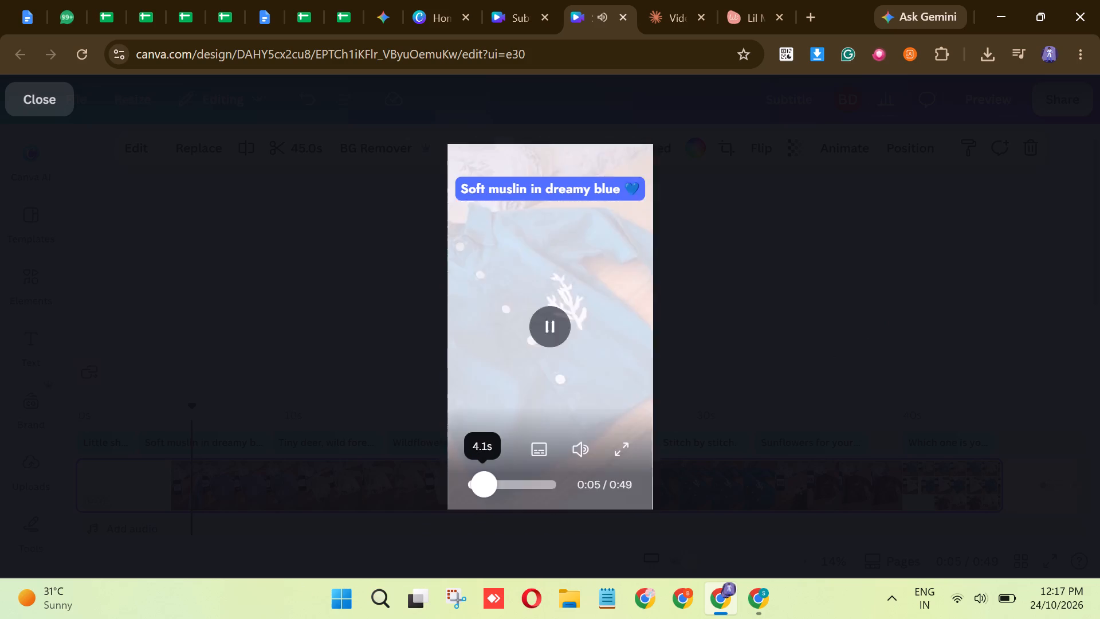
pyautogui.moveTo(465, 489); pyautogui.dragTo(421, 496)
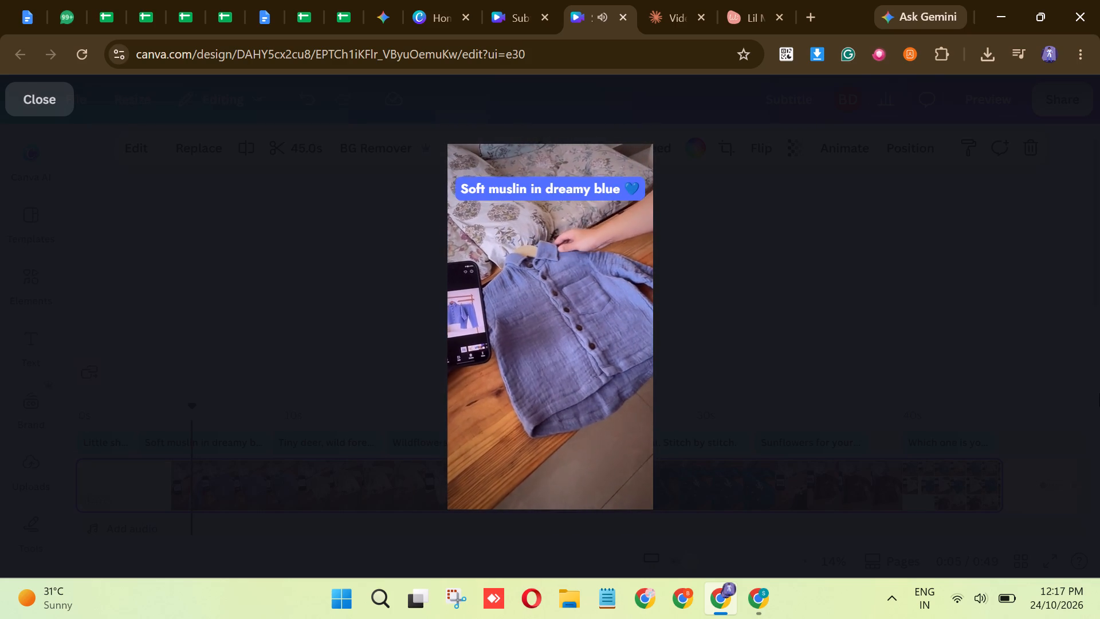
pyautogui.press('space')
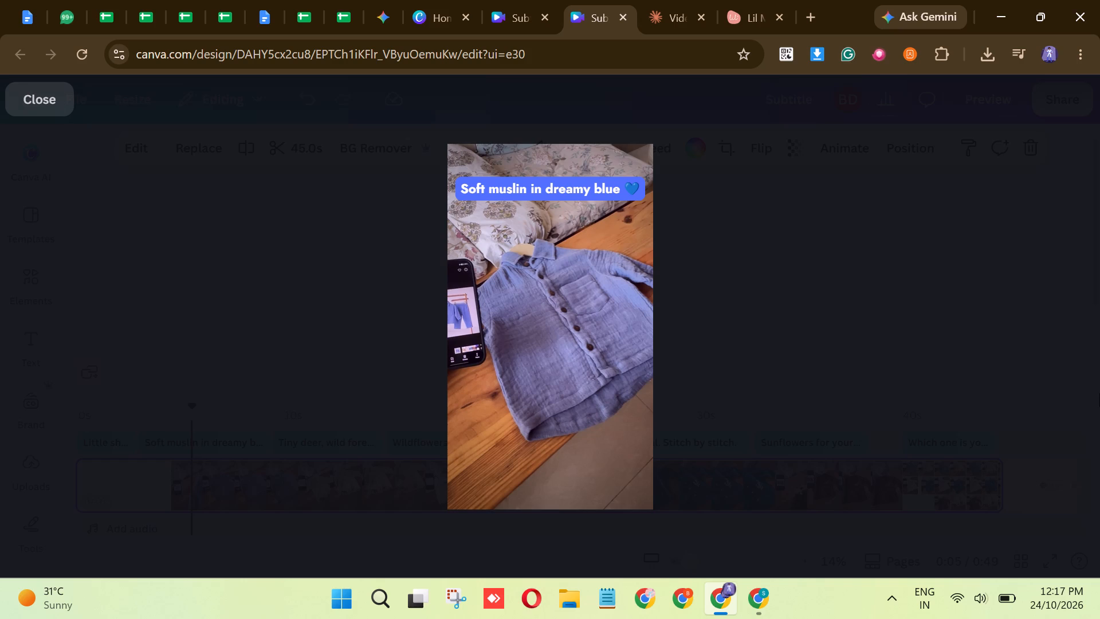
pyautogui.press('space')
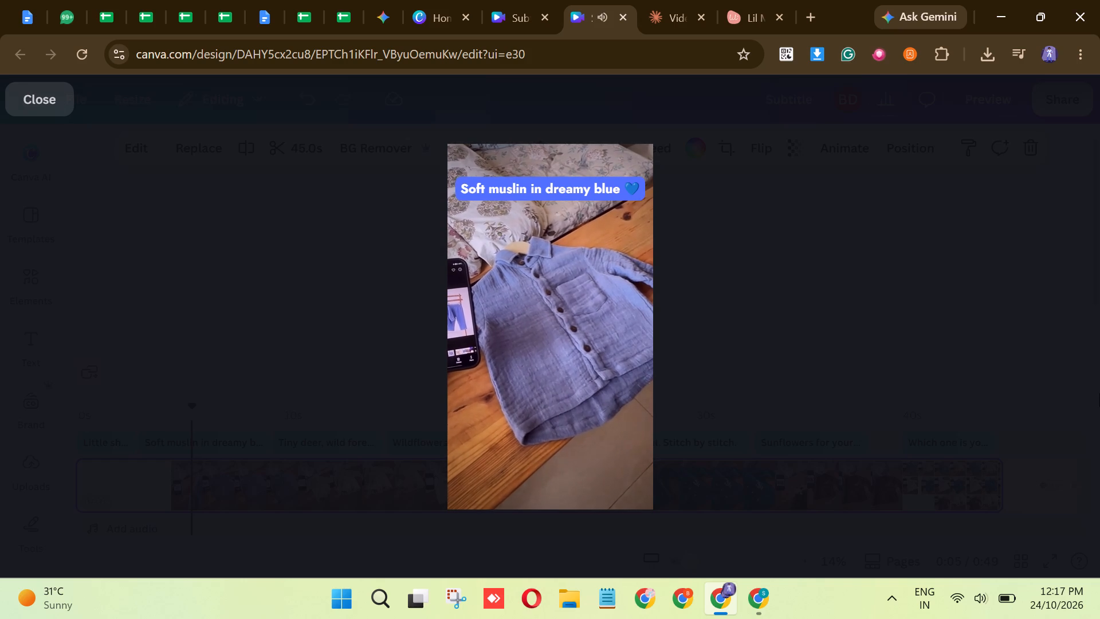
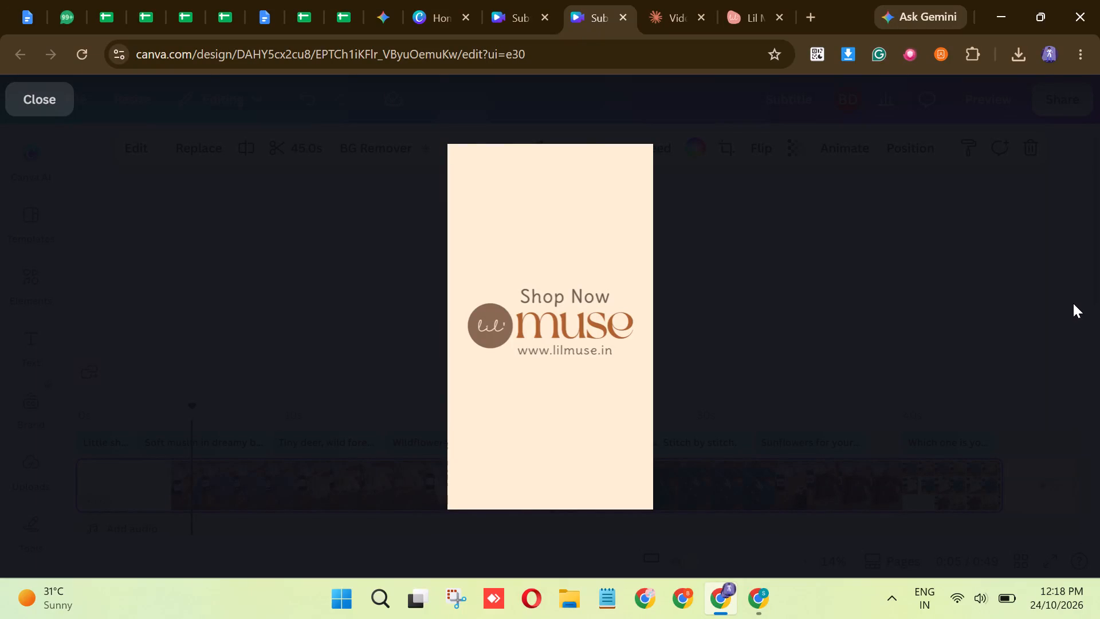
# Leave the full preview and open the Baby Boo Premium Co-ord Set from the Lil Muse Cord Set page.
pyautogui.click(51, 101)
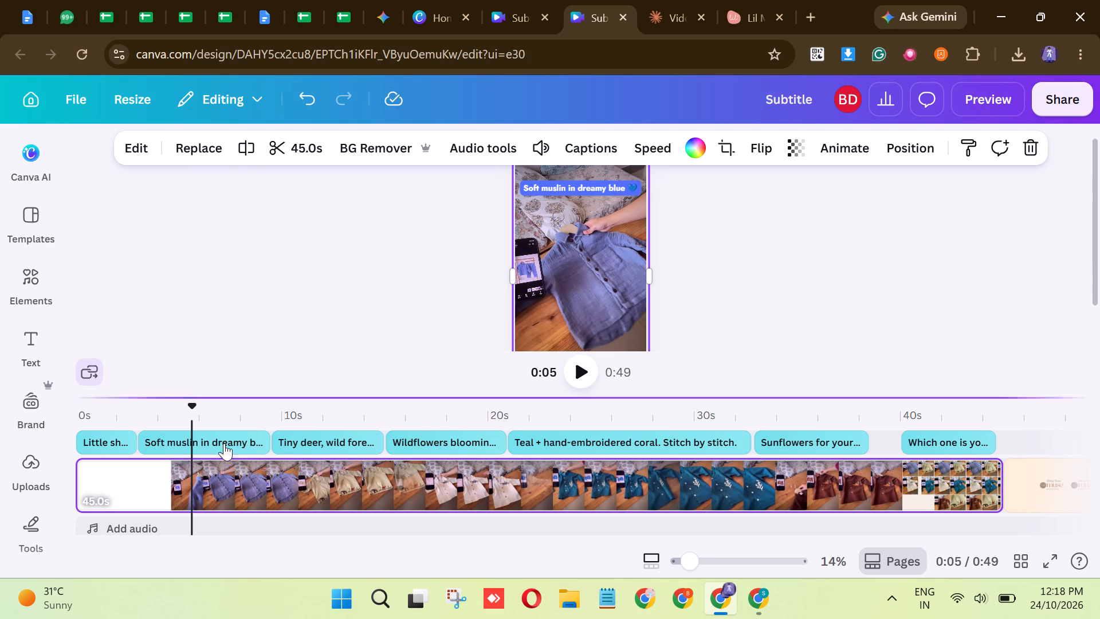
pyautogui.click(748, 5)
pyautogui.scroll(-2, 267, 325)
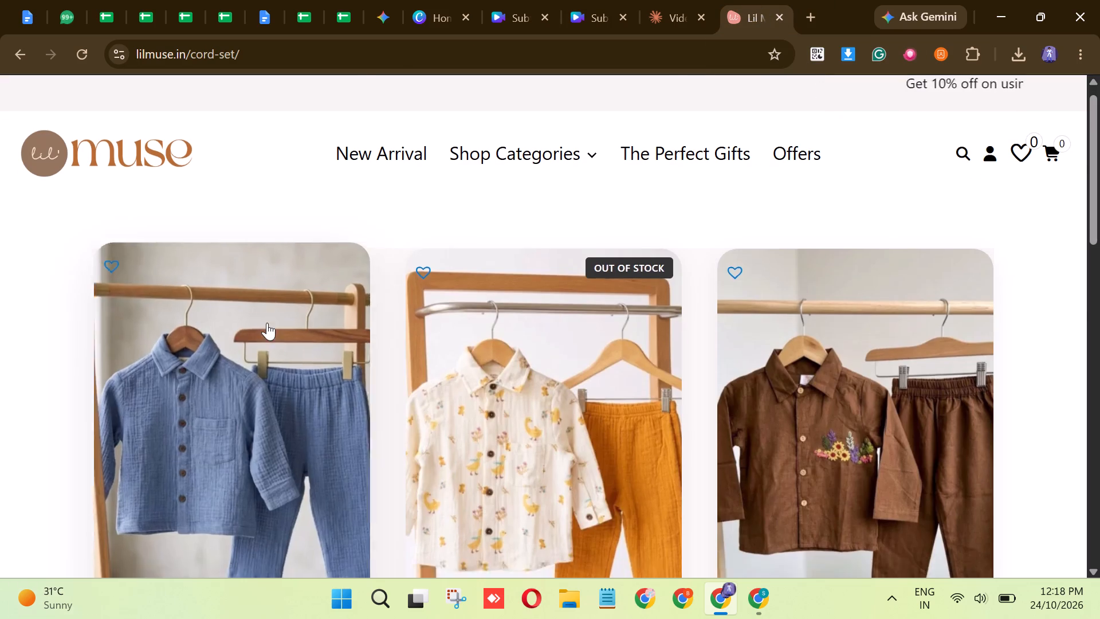
pyautogui.scroll(-1, 267, 323)
pyautogui.scroll(2, 228, 249)
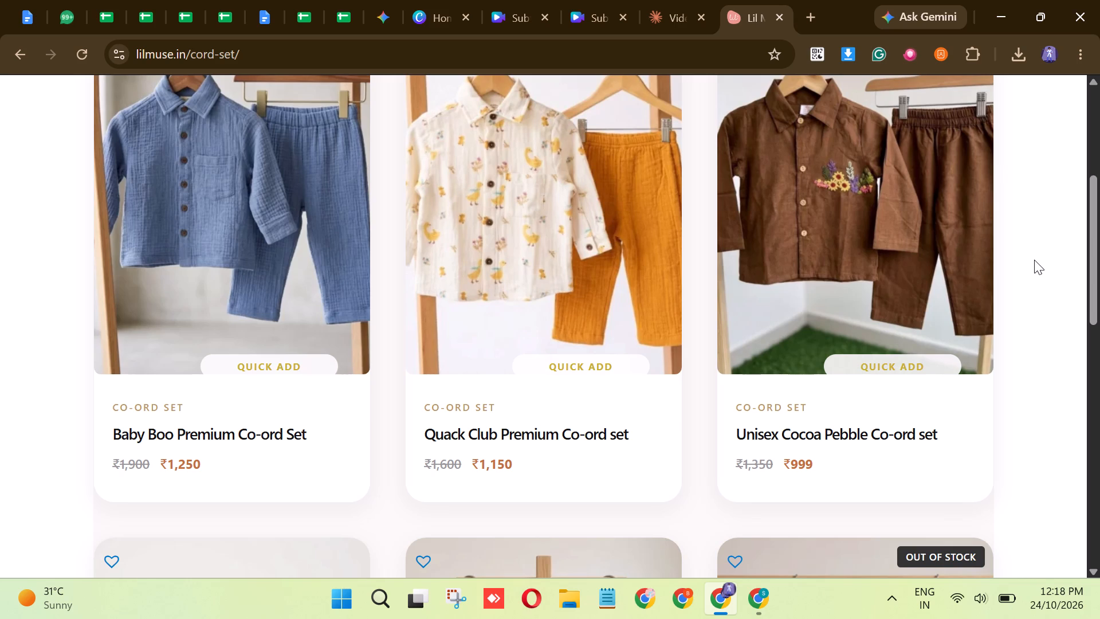
pyautogui.click(261, 257)
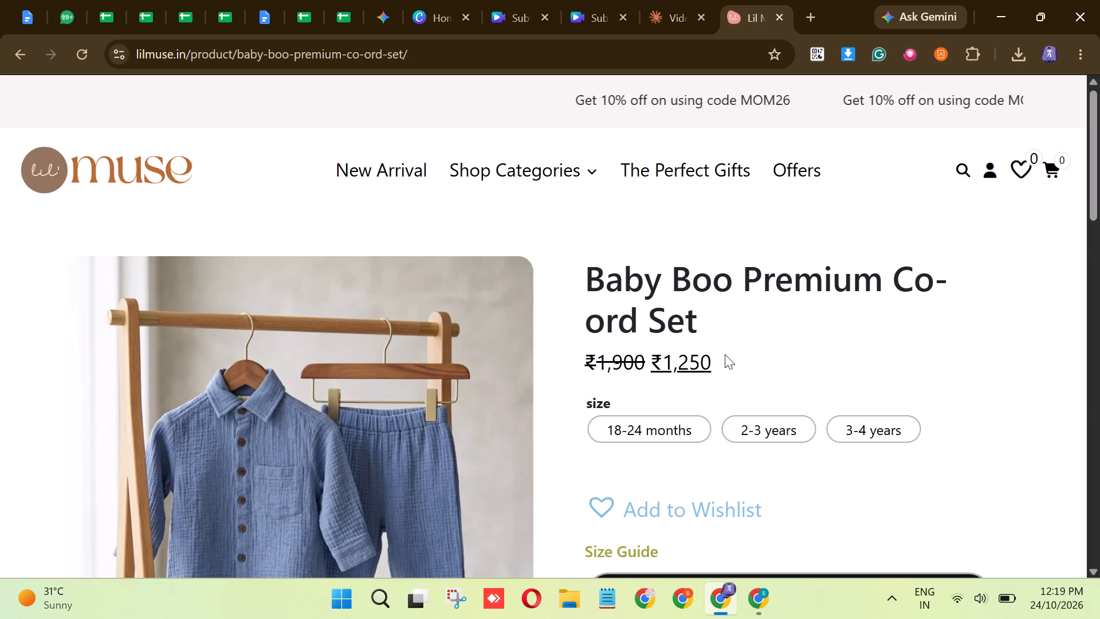
# Return from the Baby Boo Premium Co-ord Set product page to the Subtitle design in Canva.
pyautogui.click(576, 23)
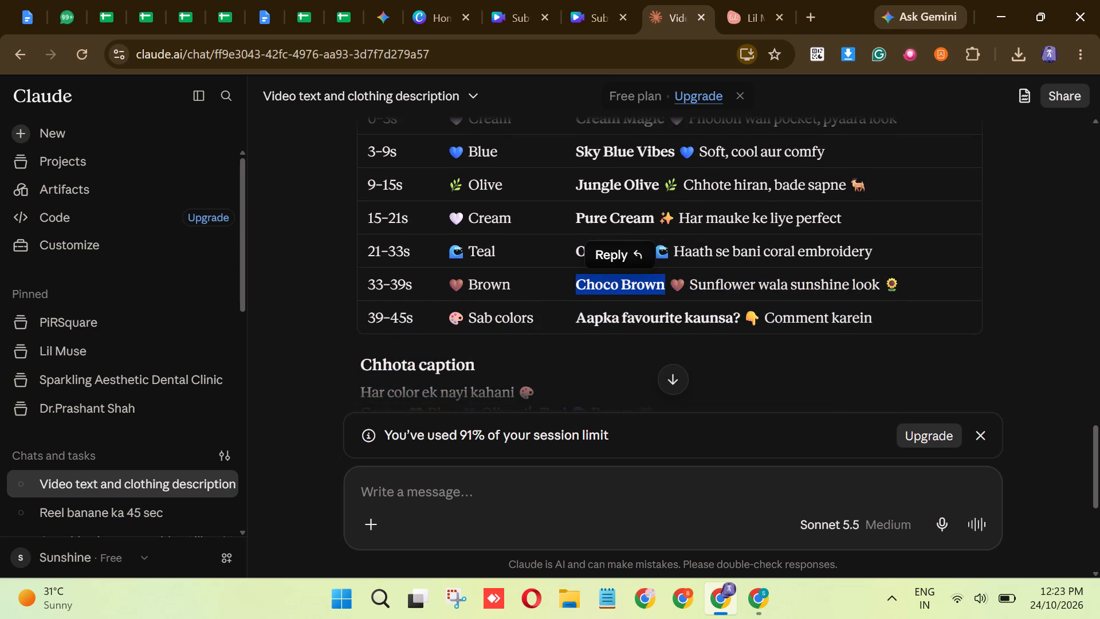
pyautogui.hotkey('ctrl', 'c')
pyautogui.click(598, 25)
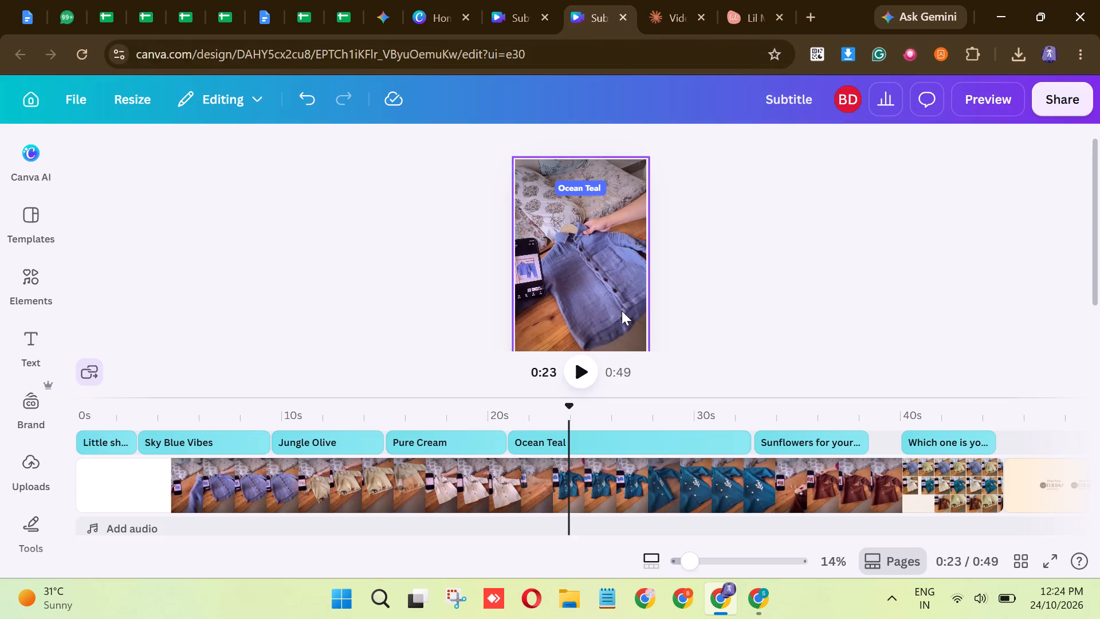
pyautogui.click(787, 440)
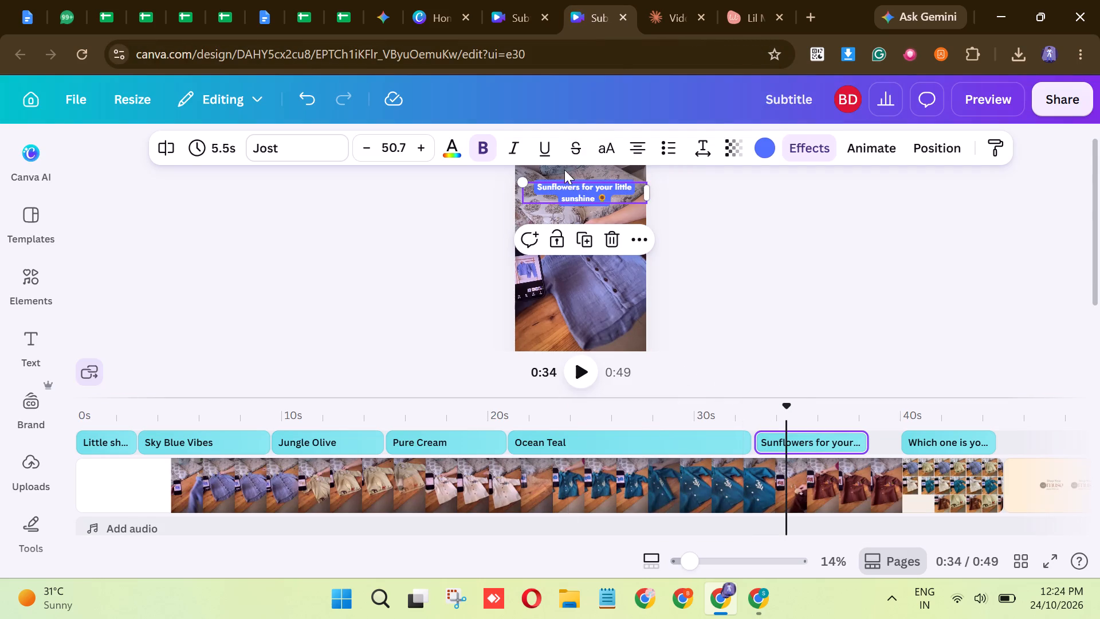
pyautogui.tripleClick(565, 191)
pyautogui.hotkey('ctrl', 'v')
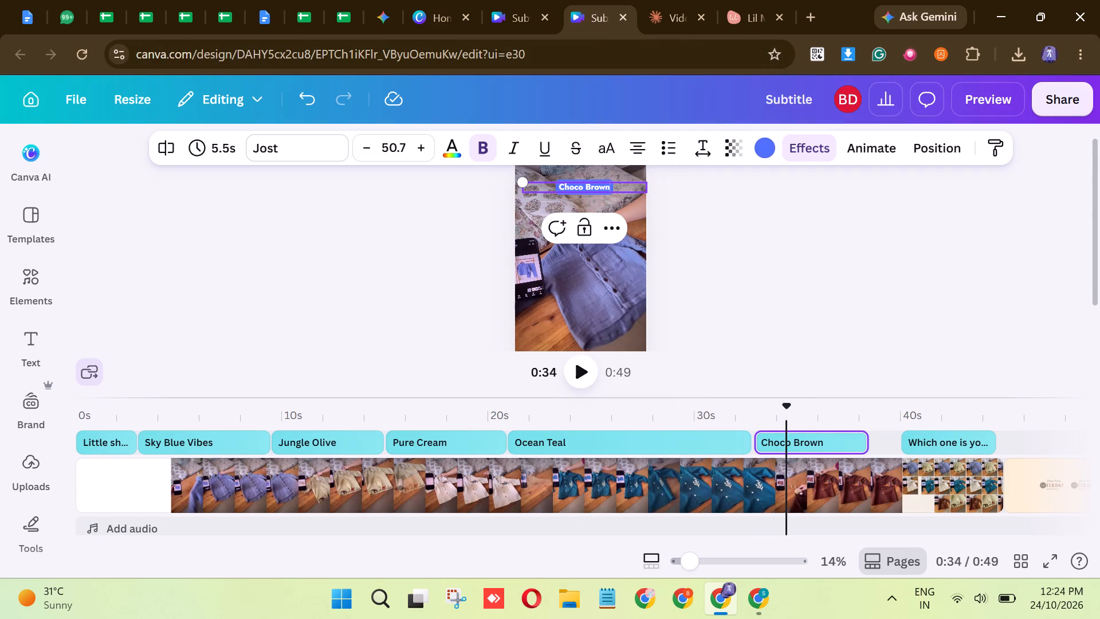
pyautogui.click(785, 241)
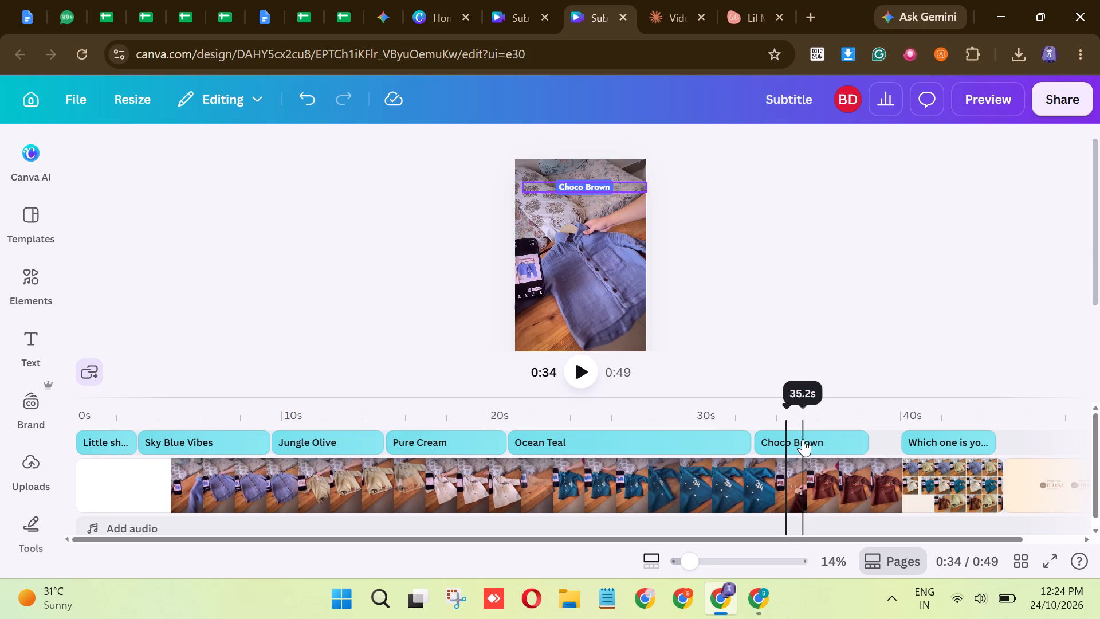
# Recolour the background effect of the "Jungle Olive" subtitle with the default solid green #00bf63.
pyautogui.hscroll(3, 799, 437)
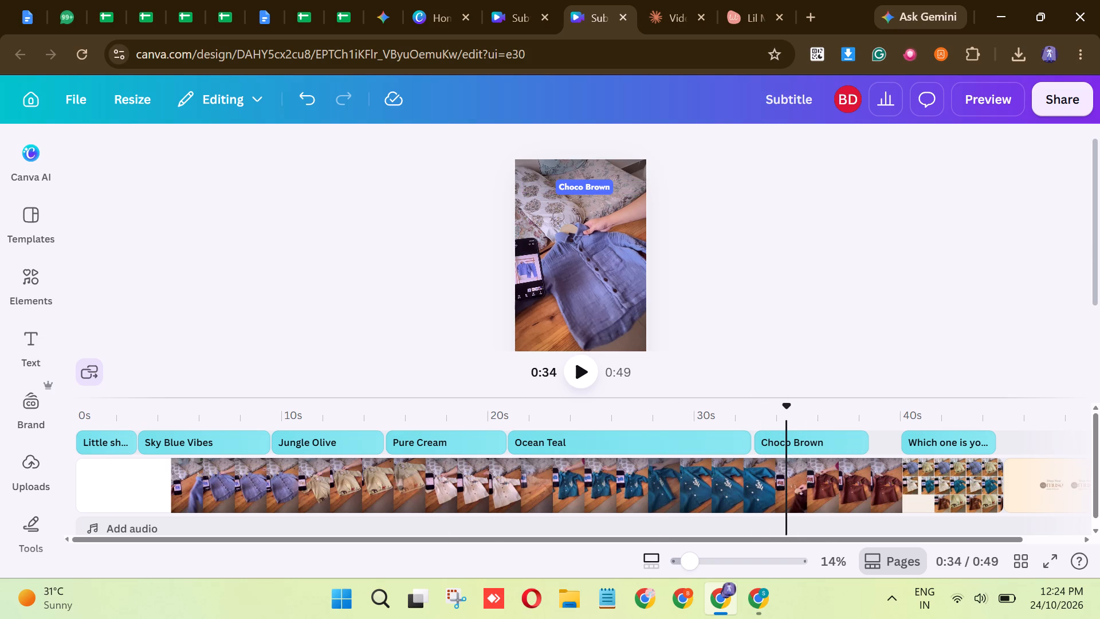
pyautogui.moveTo(787, 412); pyautogui.dragTo(0, 437)
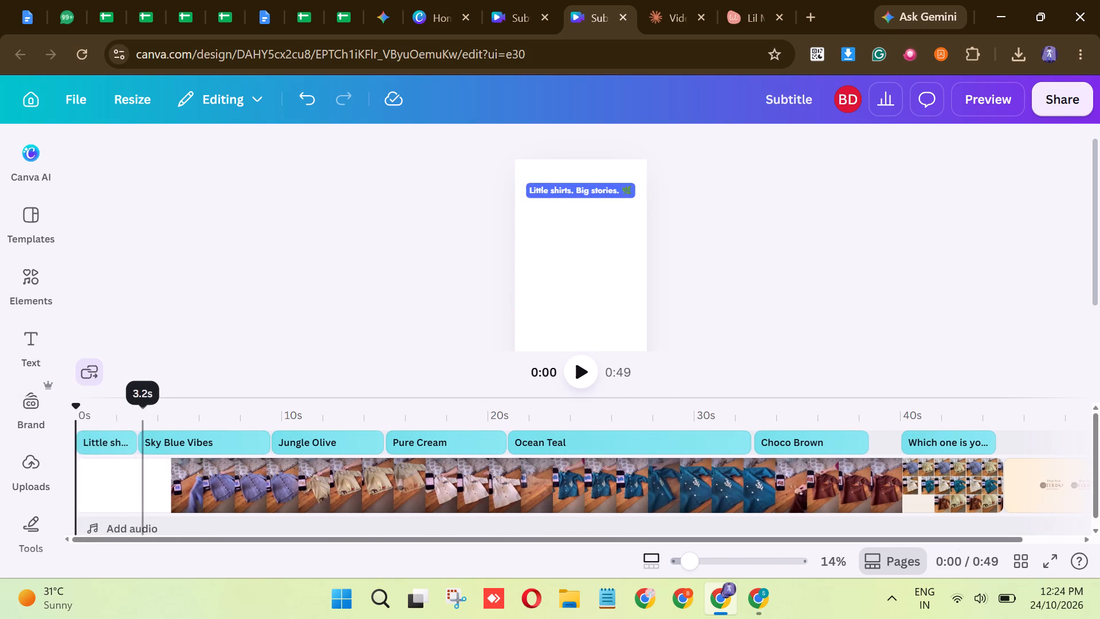
pyautogui.moveTo(144, 419); pyautogui.dragTo(199, 421)
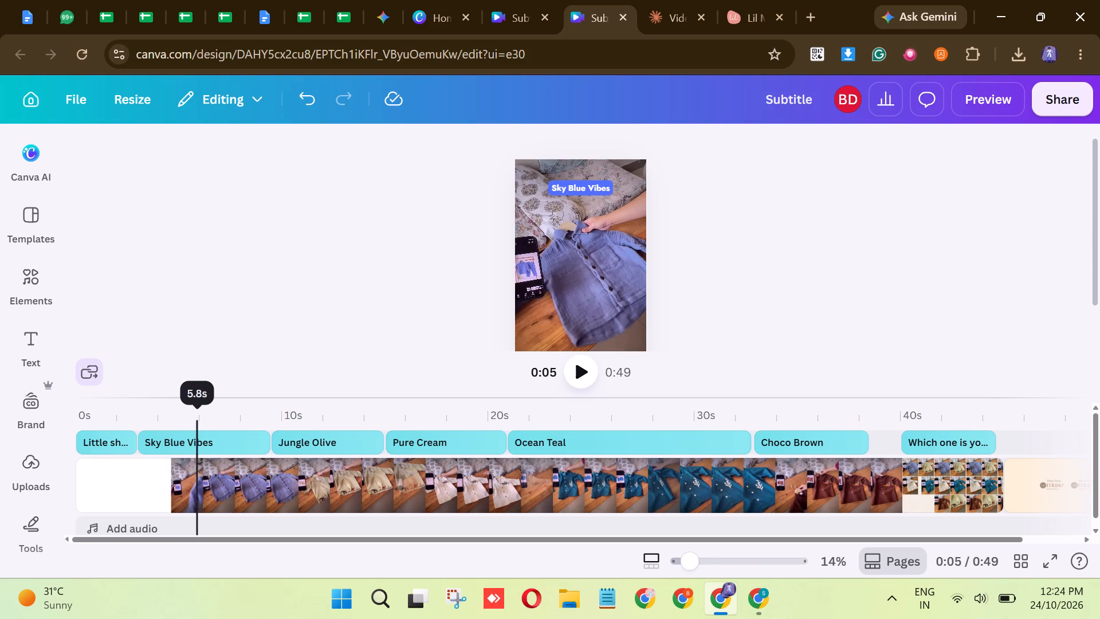
pyautogui.moveTo(199, 421); pyautogui.dragTo(298, 439)
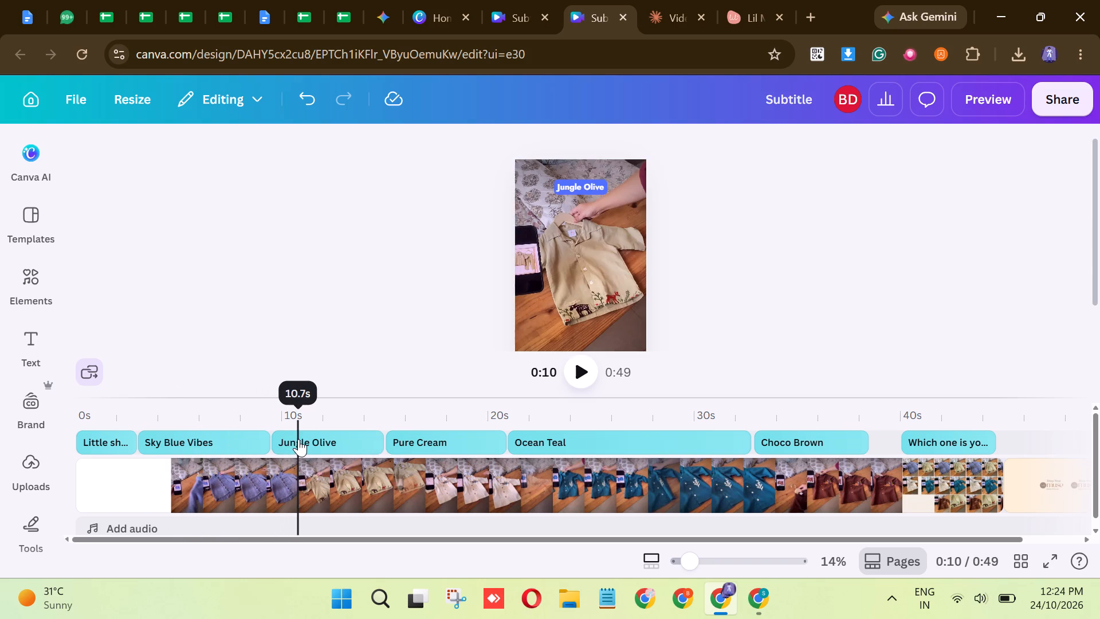
pyautogui.moveTo(298, 439); pyautogui.dragTo(300, 439)
pyautogui.click(572, 192)
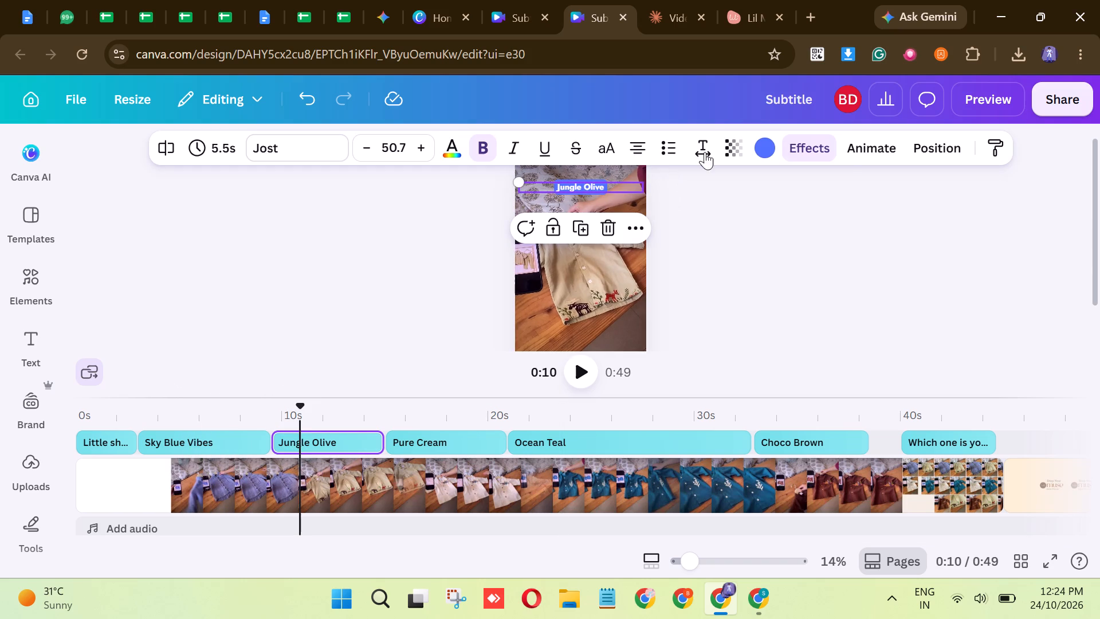
pyautogui.click(767, 150)
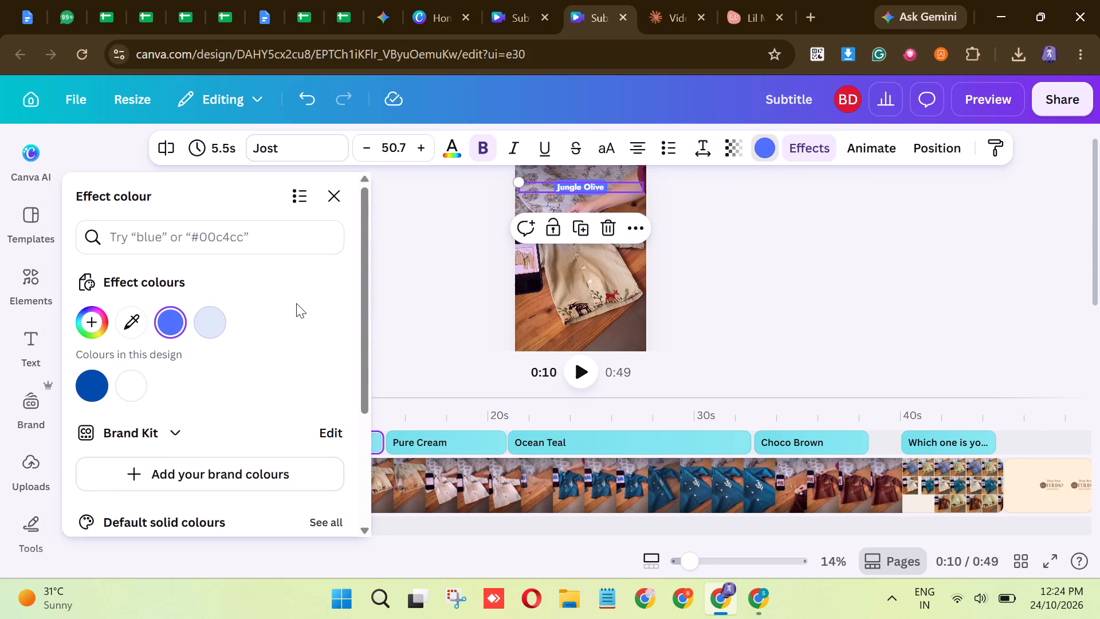
pyautogui.scroll(-2, 168, 375)
pyautogui.scroll(-1, 201, 443)
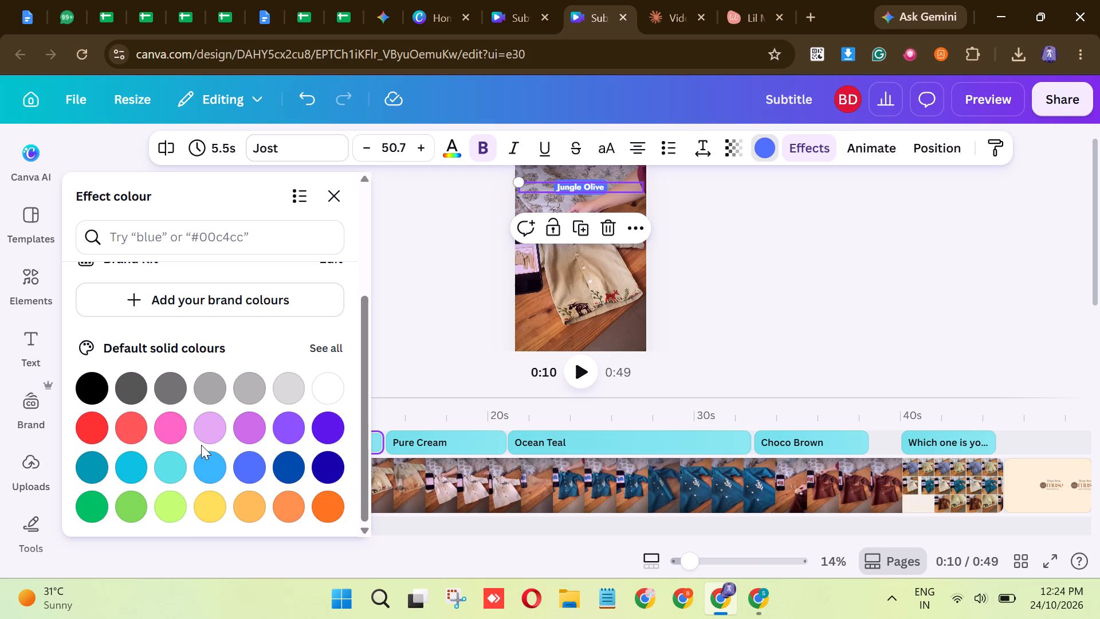
pyautogui.scroll(-1, 201, 445)
pyautogui.scroll(-1, 186, 489)
pyautogui.click(163, 502)
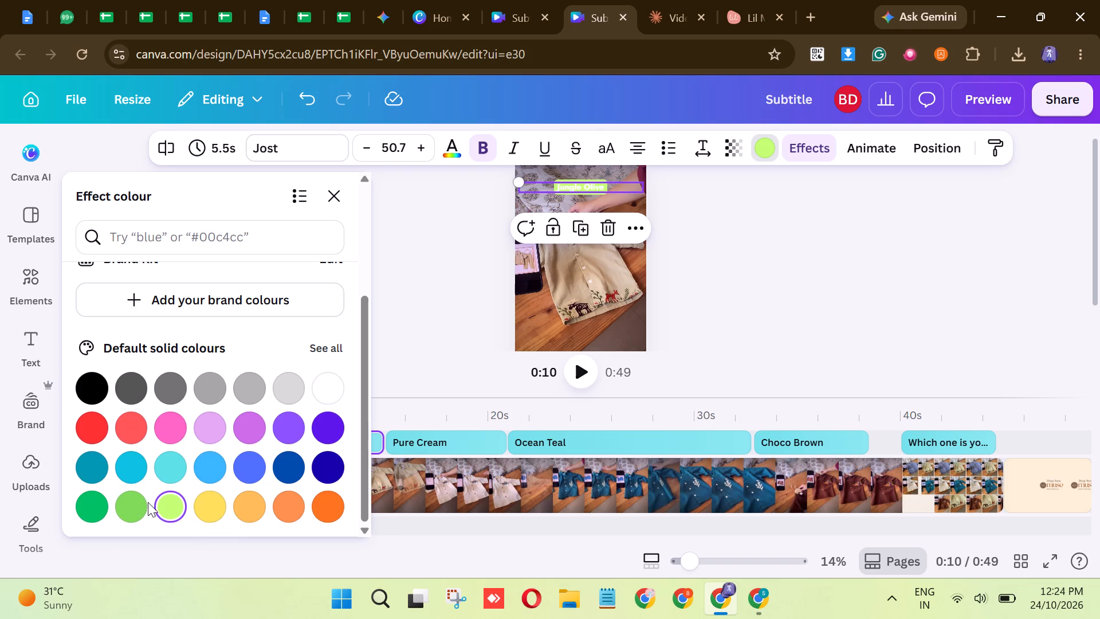
pyautogui.click(142, 500)
pyautogui.click(85, 499)
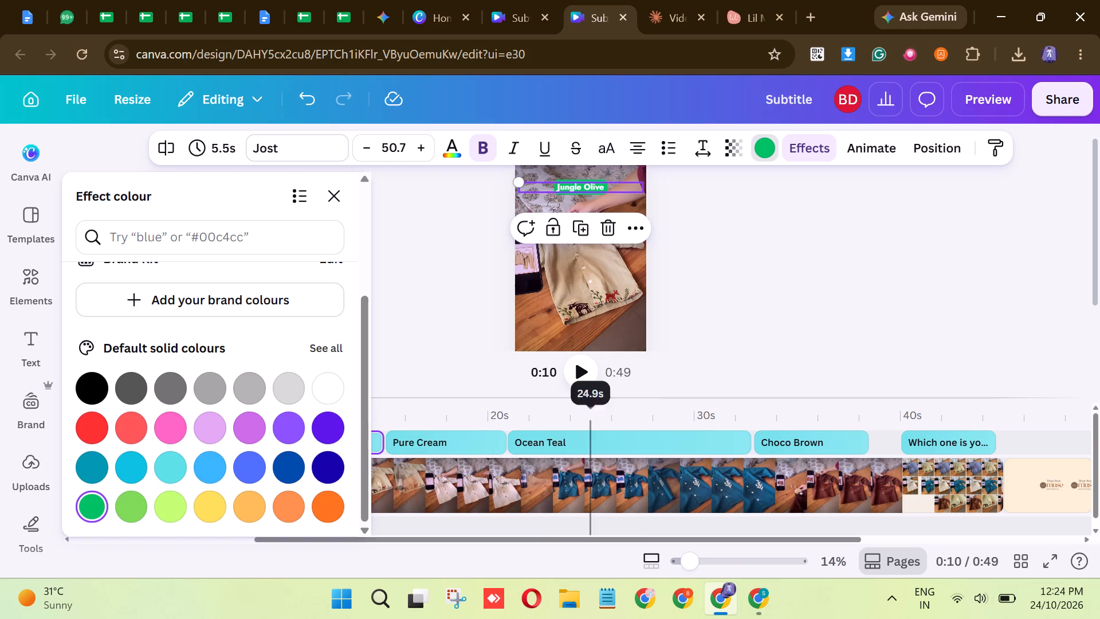
pyautogui.click(92, 504)
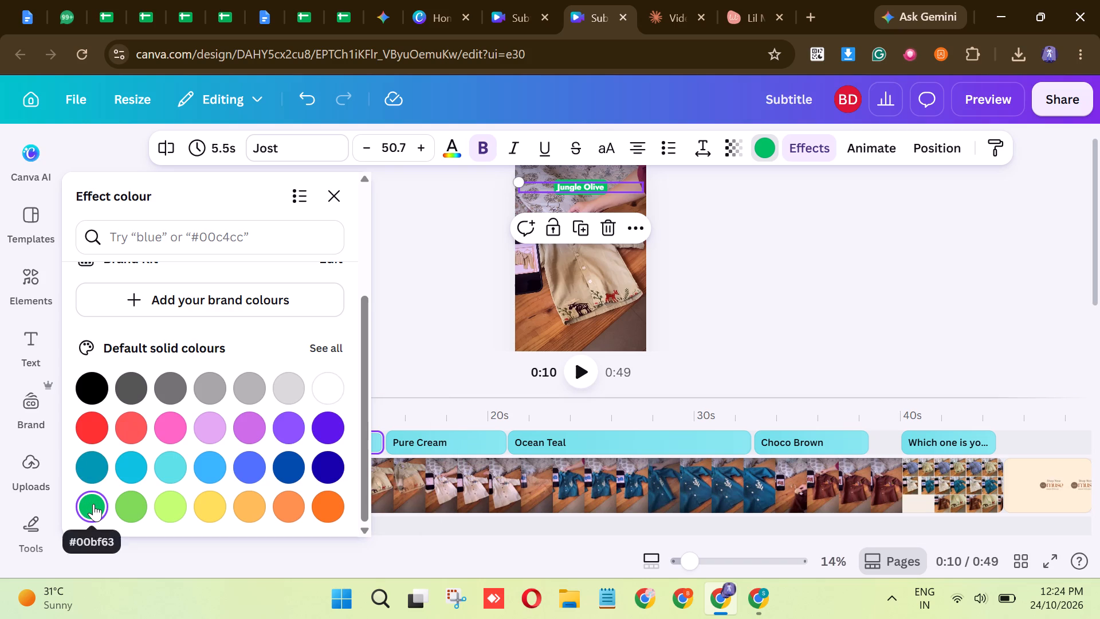
pyautogui.click(93, 504)
pyautogui.click(217, 506)
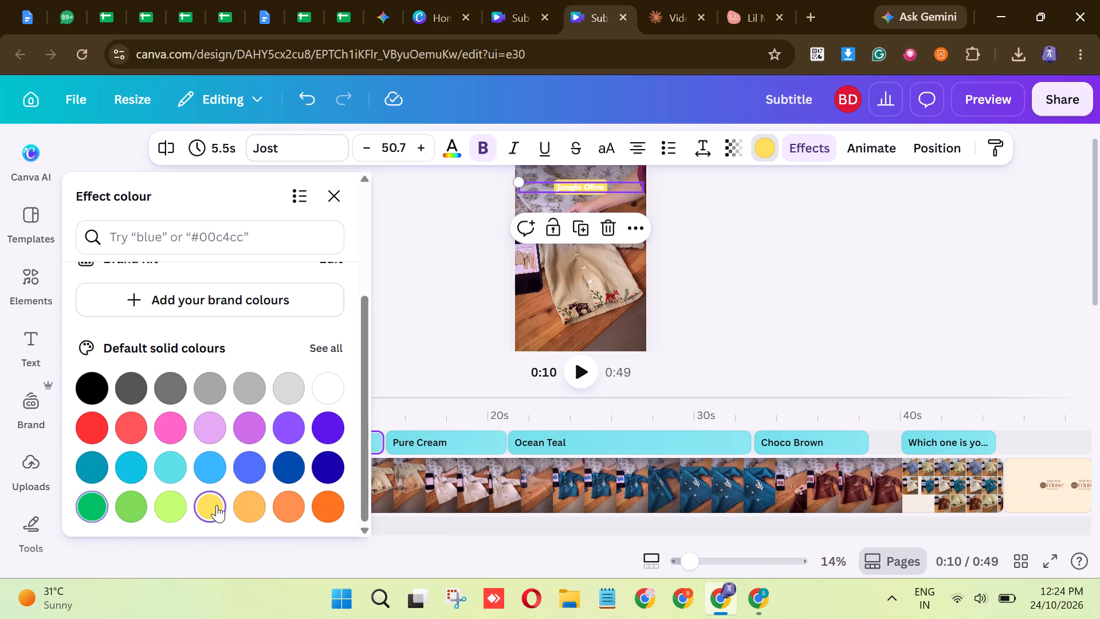
pyautogui.click(88, 498)
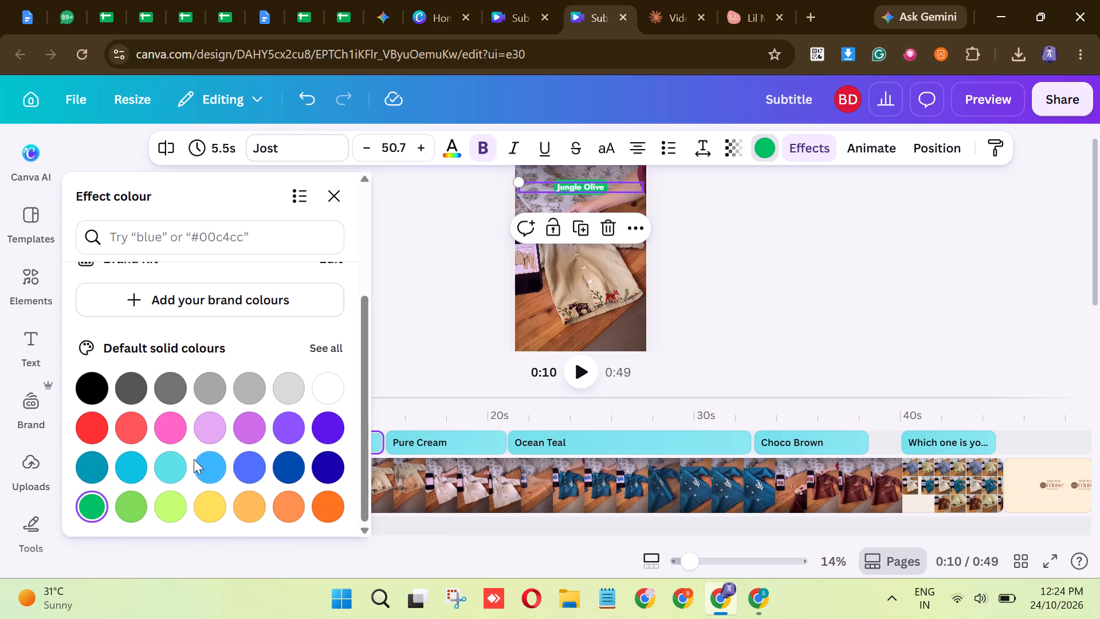
# Adjust the "Jungle Olive" subtitle's effect to a darker, more muted custom green, about #2A9260.
pyautogui.scroll(2, 162, 312)
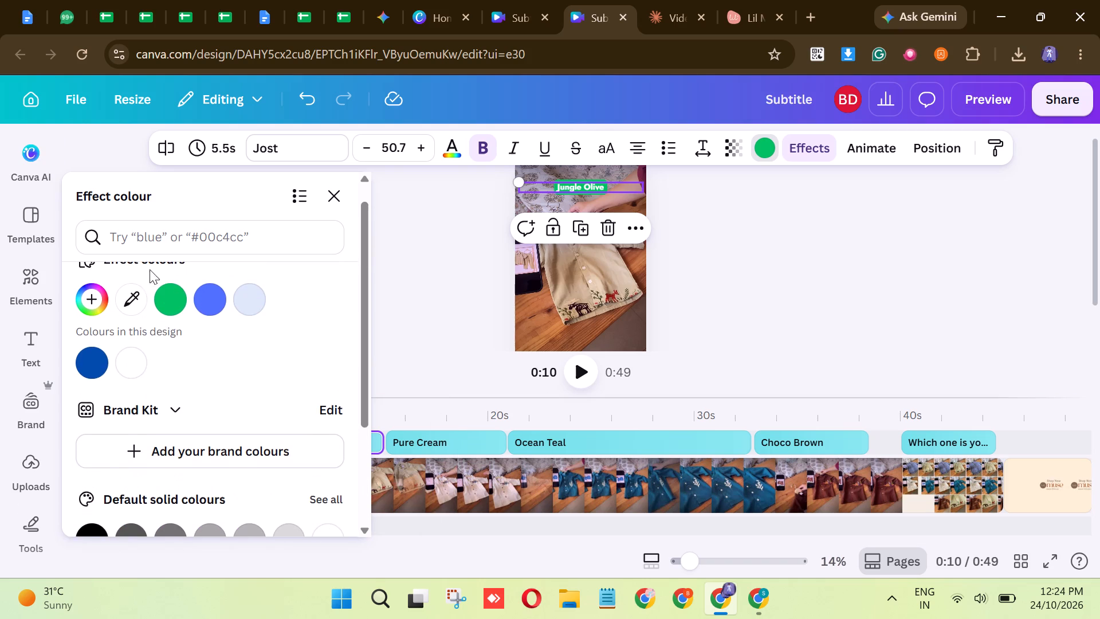
pyautogui.click(94, 300)
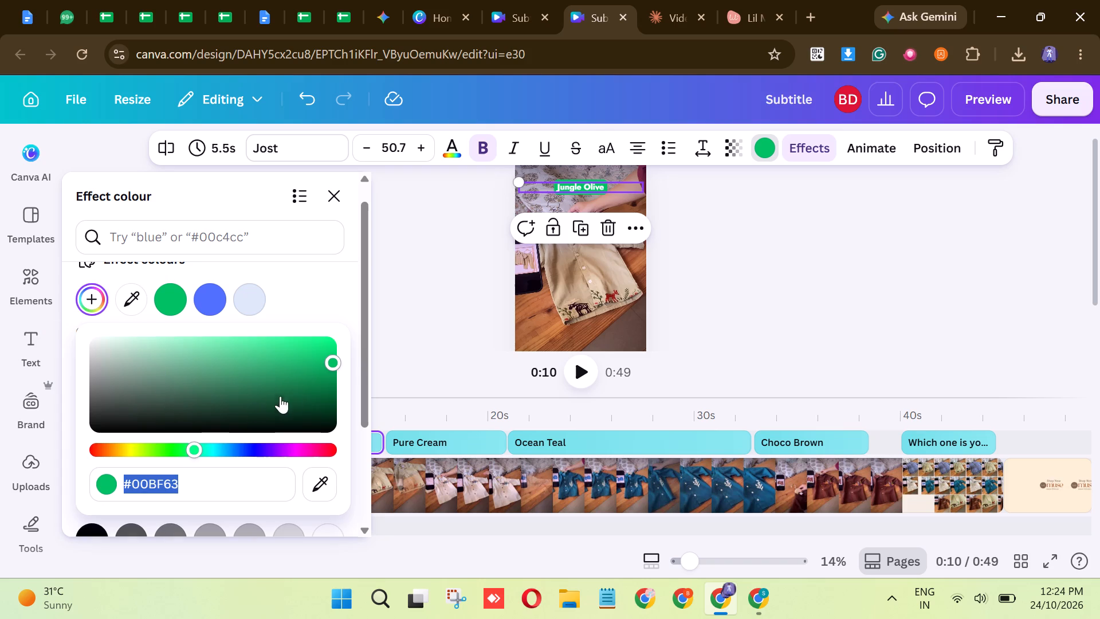
pyautogui.moveTo(324, 359); pyautogui.dragTo(236, 378)
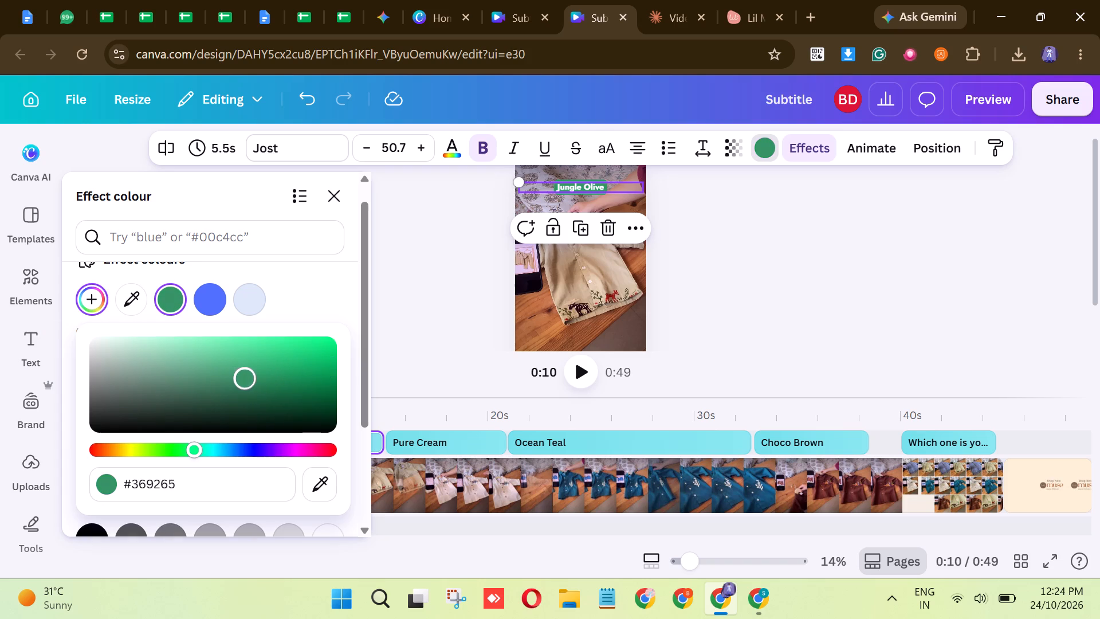
pyautogui.moveTo(236, 378); pyautogui.dragTo(207, 392)
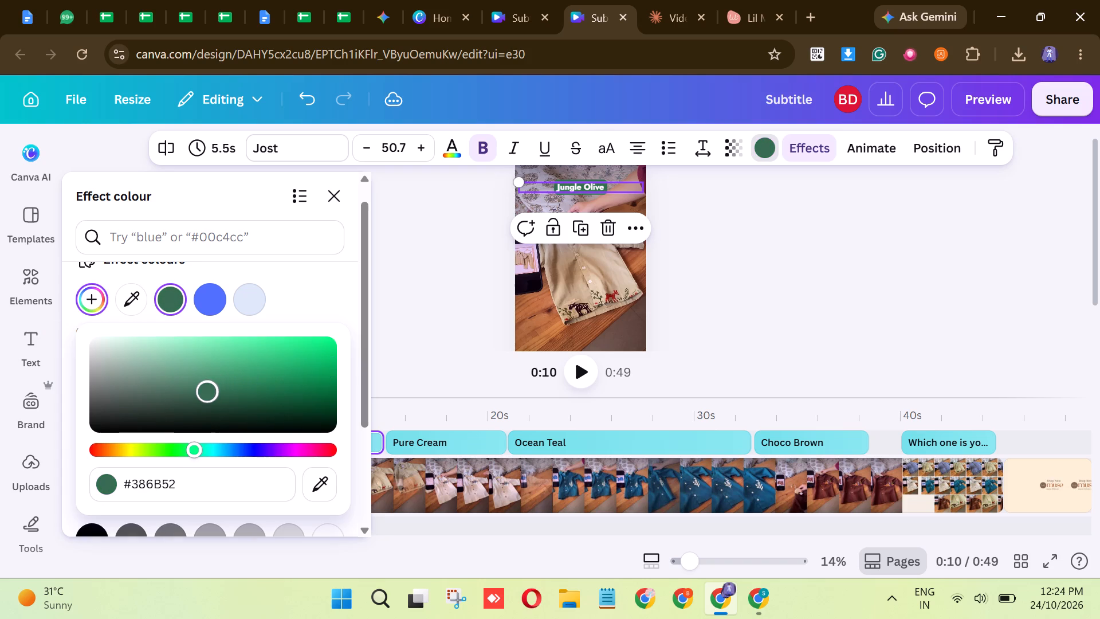
pyautogui.moveTo(207, 392); pyautogui.dragTo(201, 343)
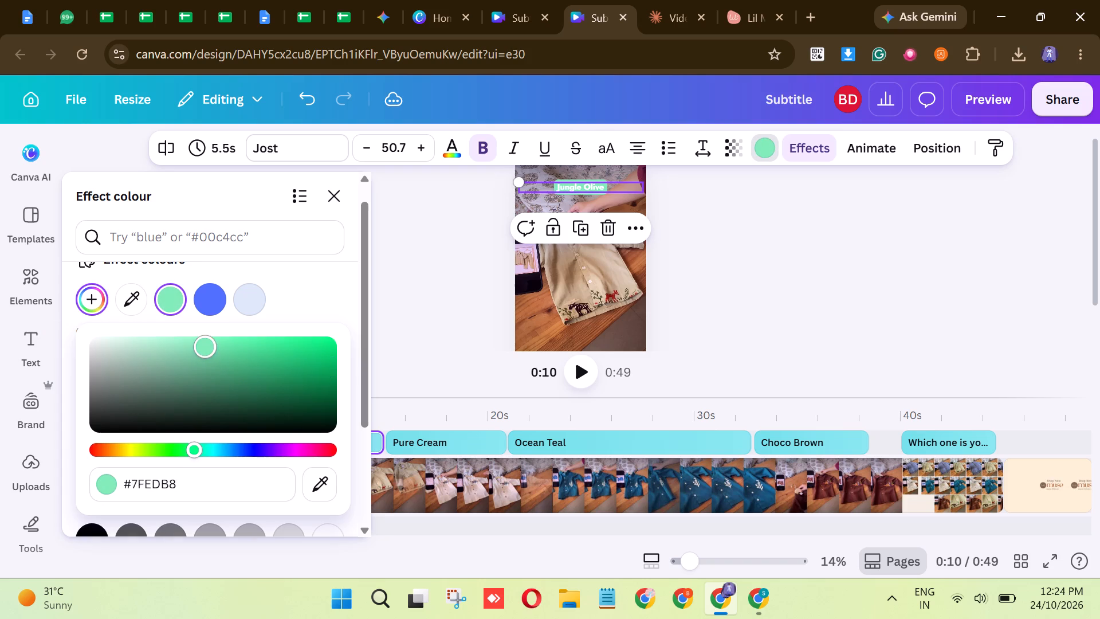
pyautogui.moveTo(201, 343); pyautogui.dragTo(171, 383)
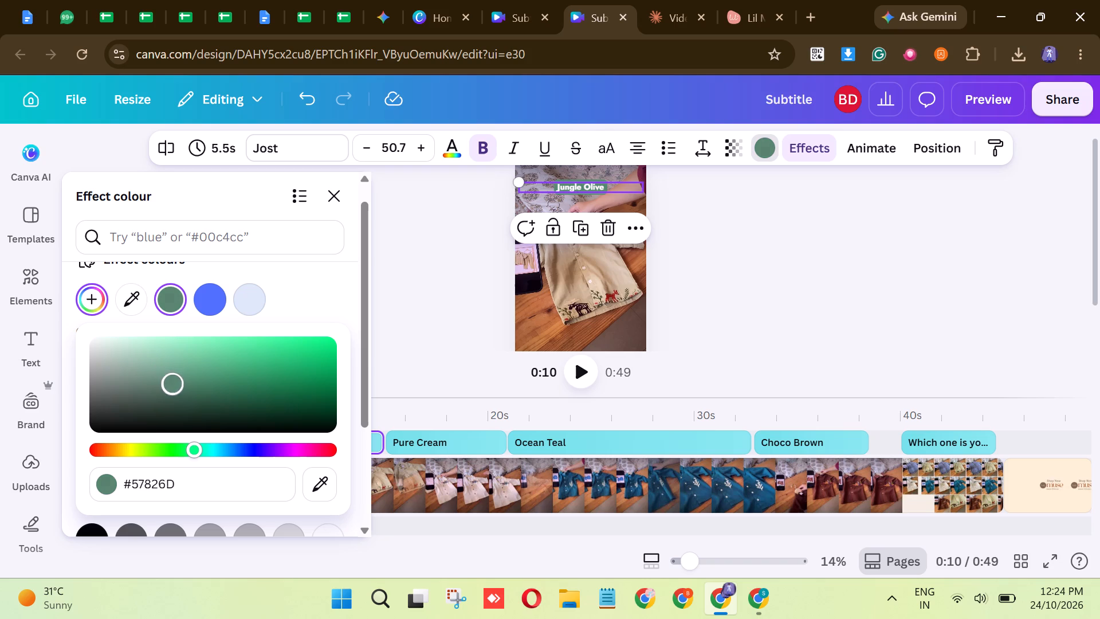
pyautogui.moveTo(171, 383); pyautogui.dragTo(293, 390)
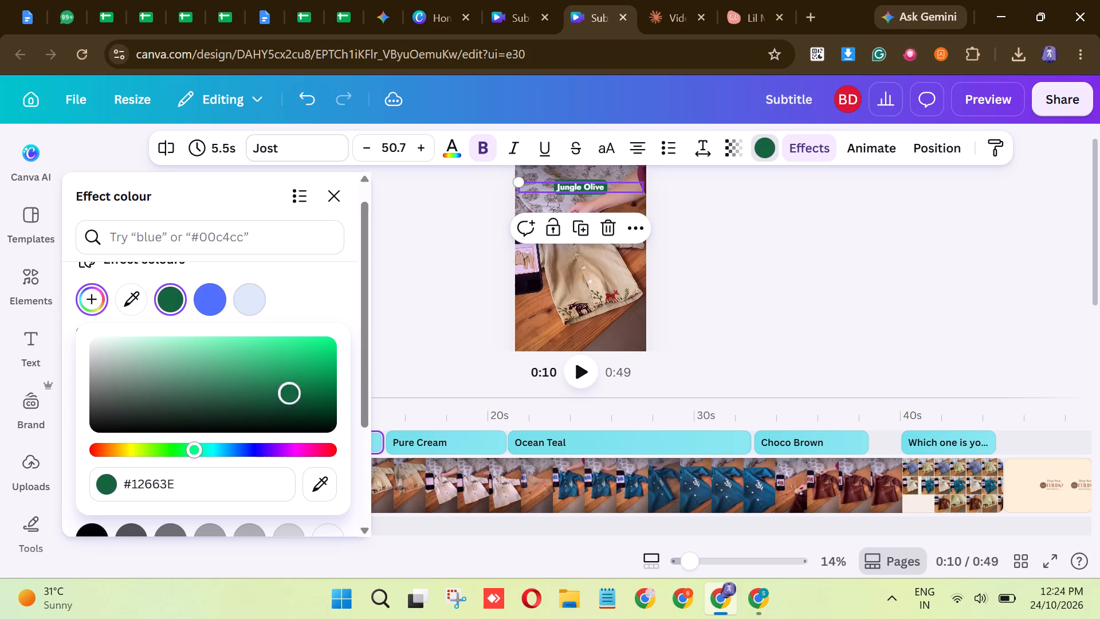
pyautogui.moveTo(293, 390); pyautogui.dragTo(275, 359)
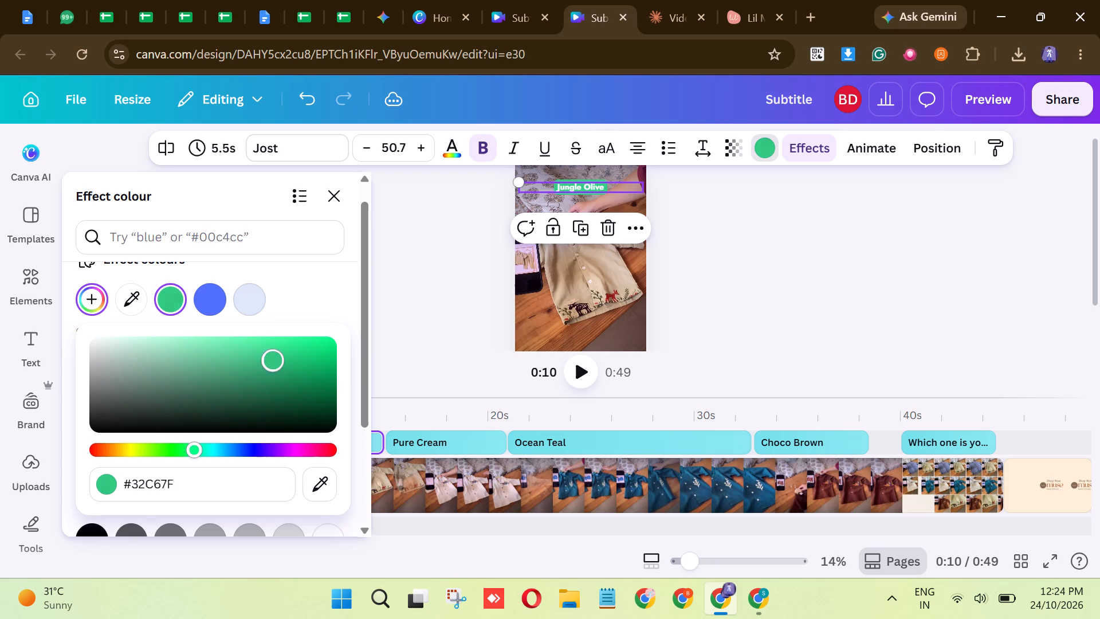
pyautogui.moveTo(275, 359); pyautogui.dragTo(265, 378)
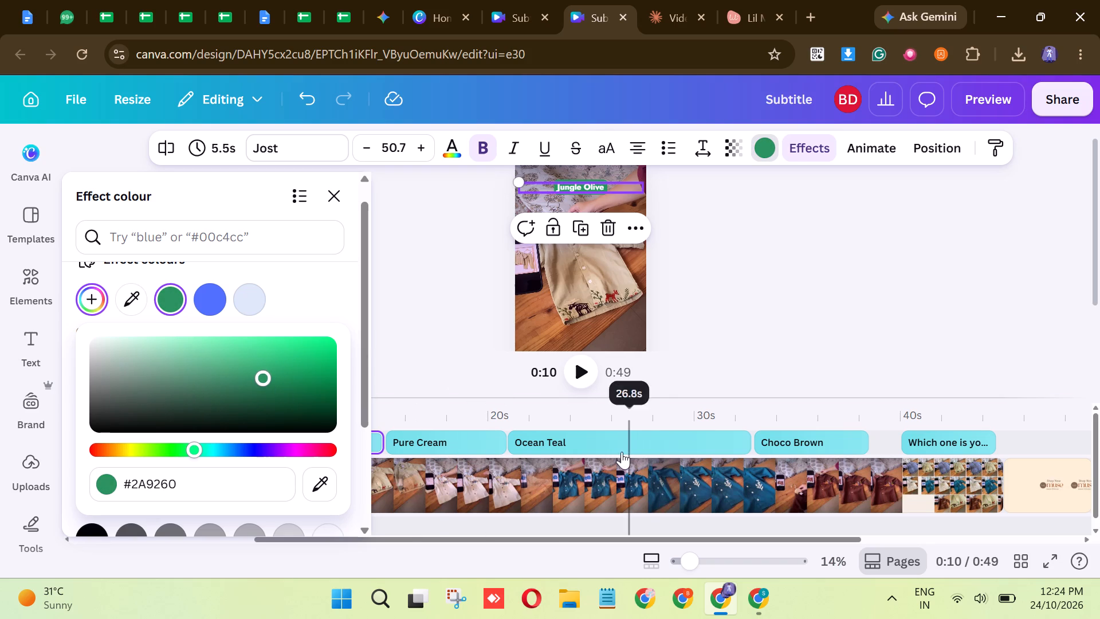
# Set the "Pure Cream" subtitle's effect colour to a pale dusty shade sampled from the cream shirt footage.
pyautogui.click(439, 439)
pyautogui.click(455, 487)
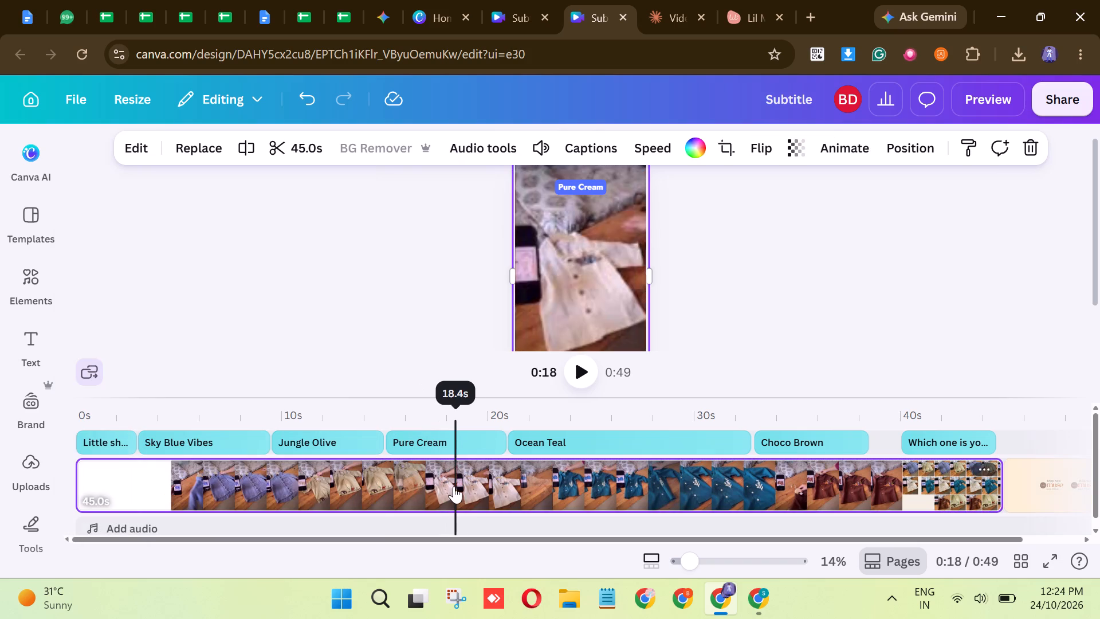
pyautogui.click(429, 476)
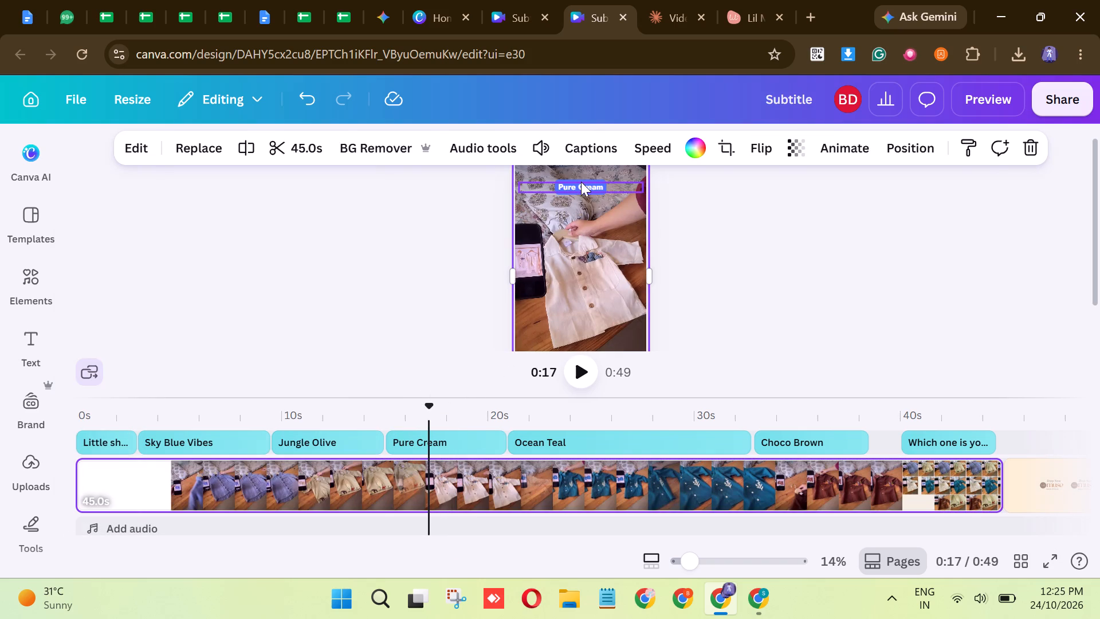
pyautogui.click(581, 182)
pyautogui.click(756, 150)
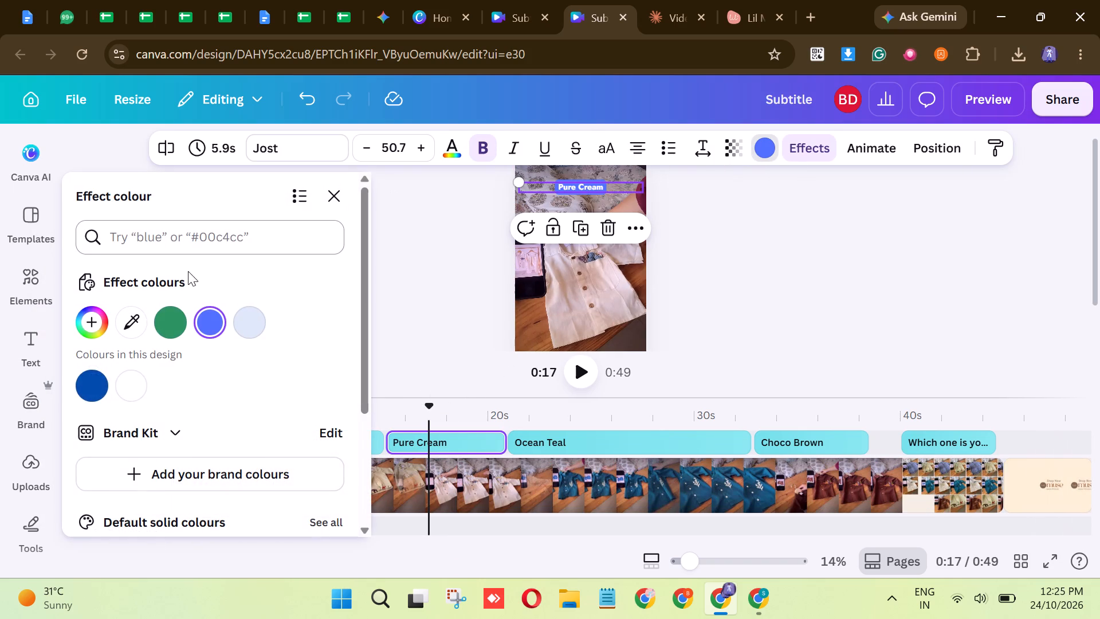
pyautogui.click(249, 318)
pyautogui.scroll(-2, 244, 349)
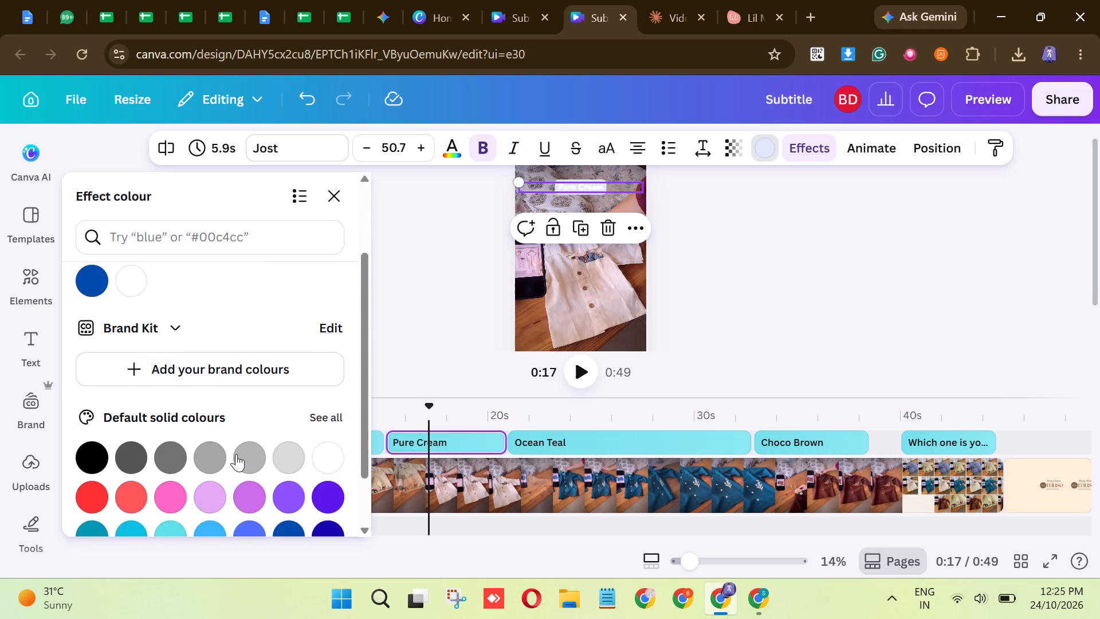
pyautogui.scroll(-2, 236, 455)
pyautogui.scroll(3, 211, 396)
pyautogui.click(95, 327)
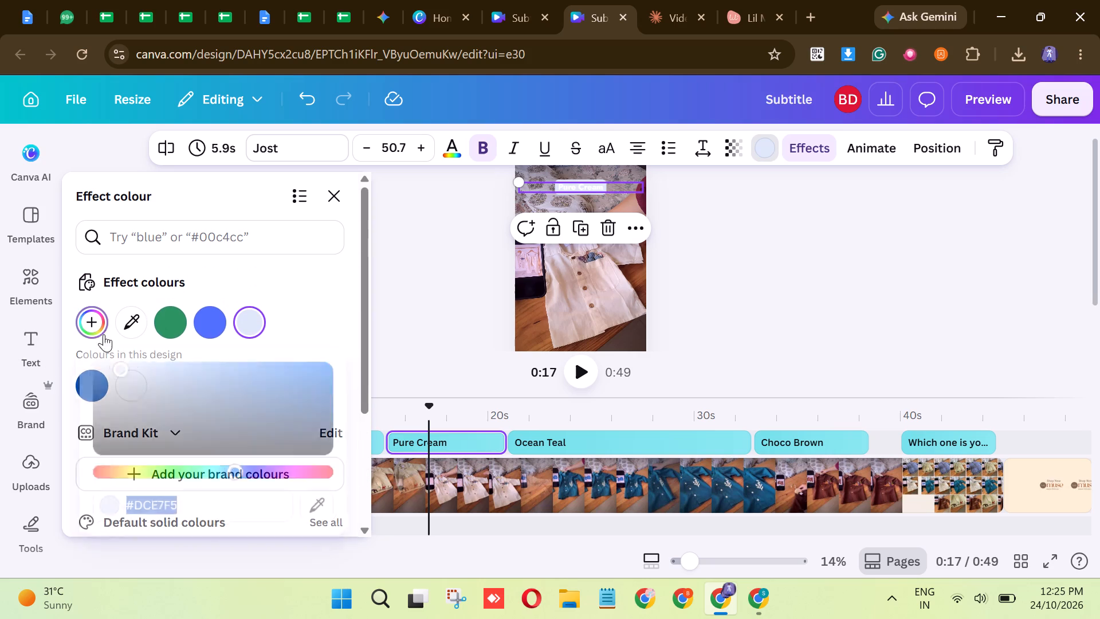
pyautogui.click(129, 321)
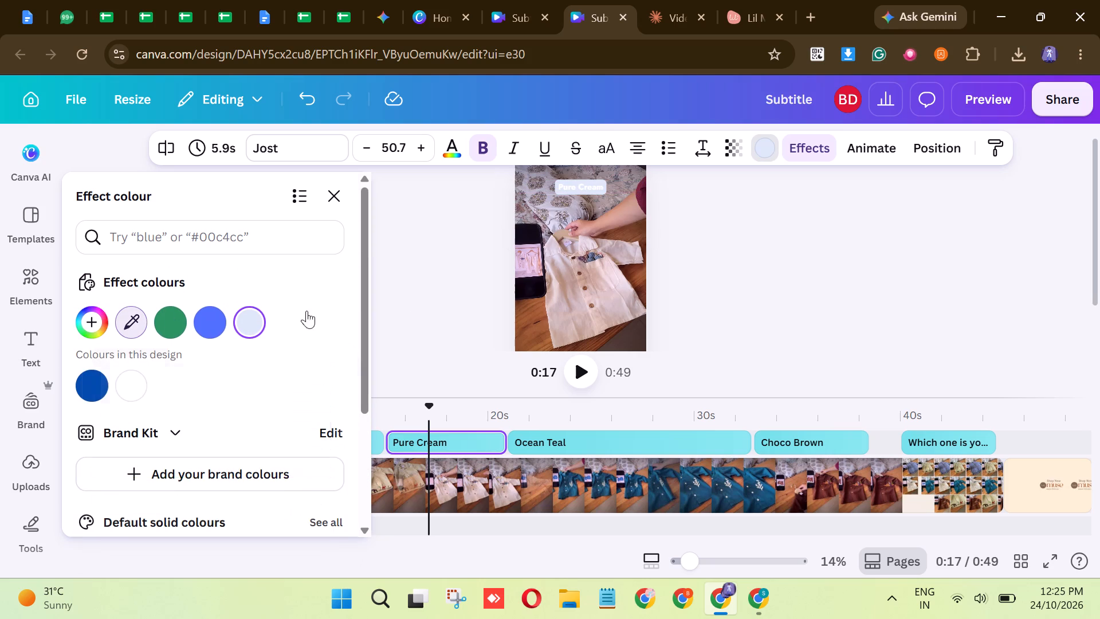
pyautogui.click(570, 299)
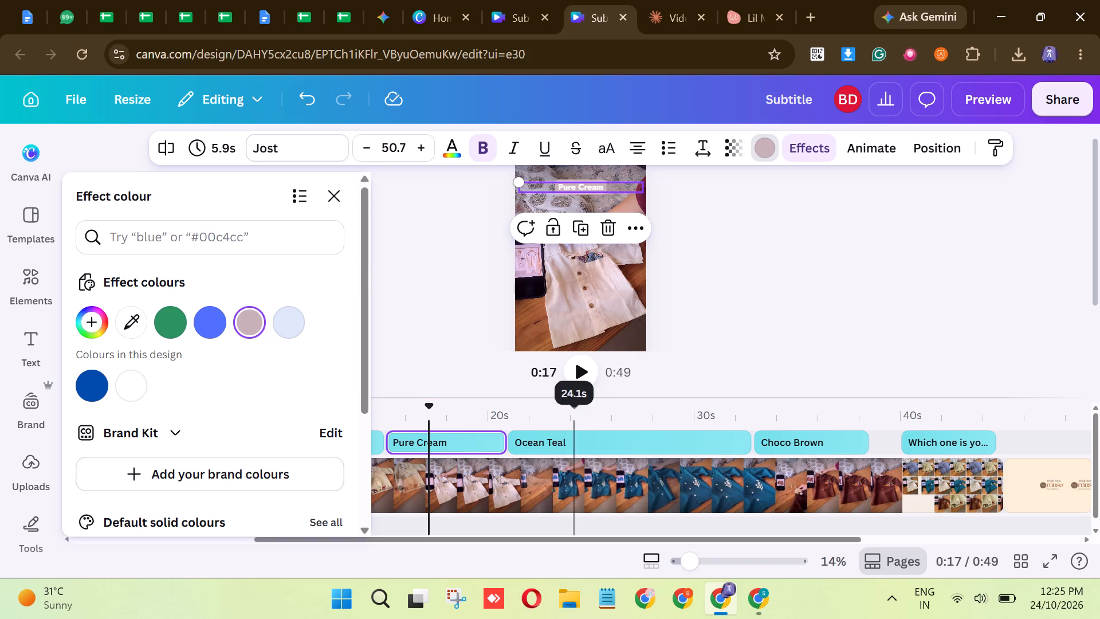
# Set the "Ocean Teal" subtitle's effect colour to a dark blue sampled from the teal shirt in the footage.
pyautogui.click(590, 477)
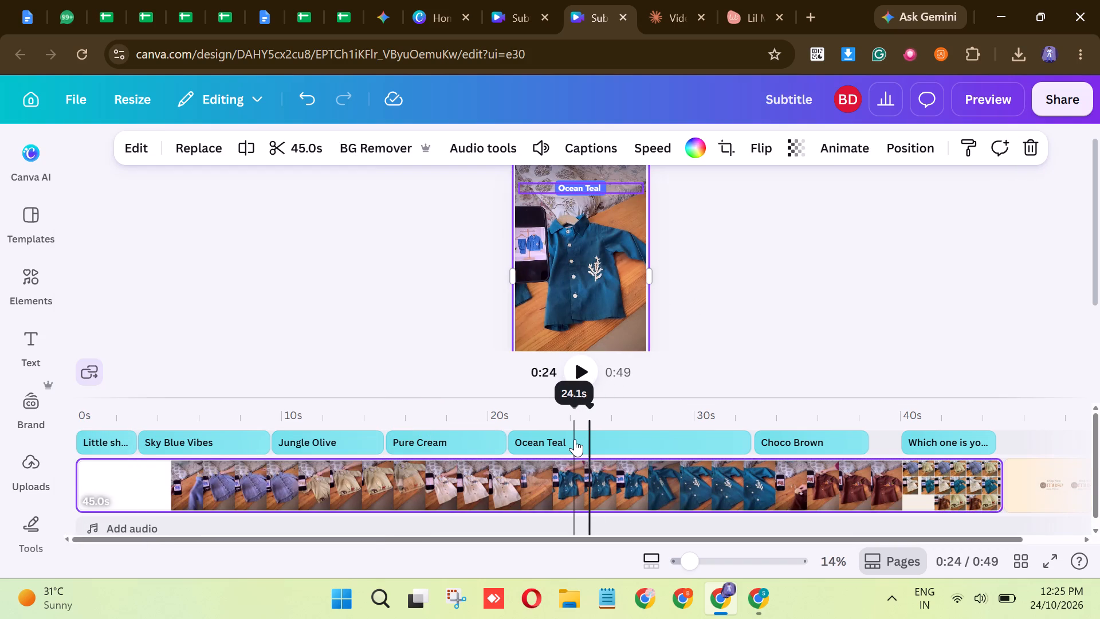
pyautogui.click(572, 439)
pyautogui.click(768, 150)
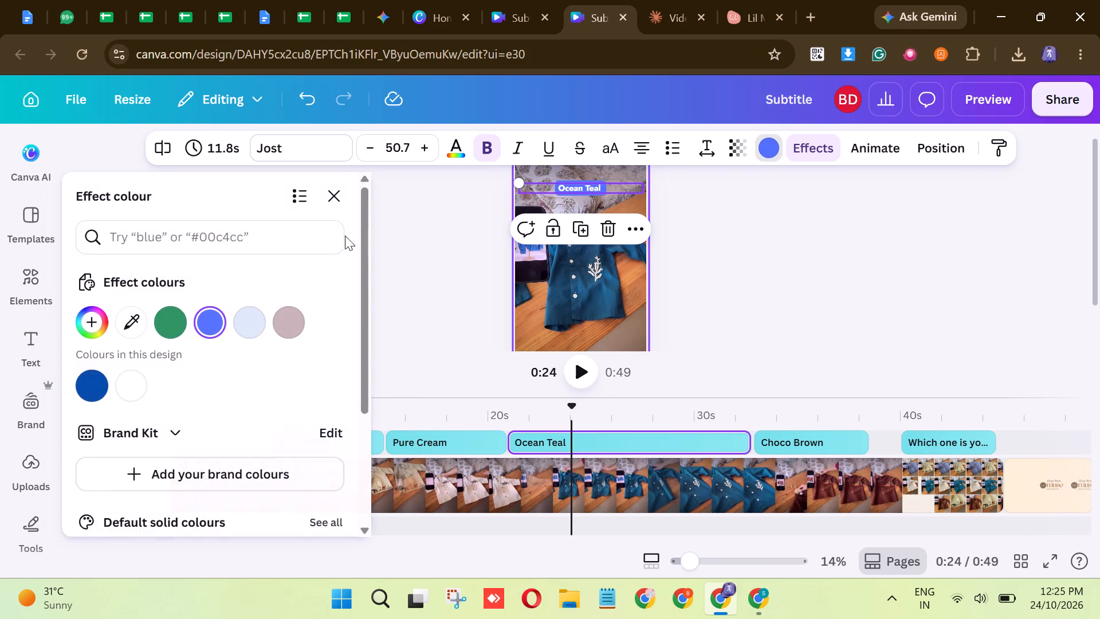
pyautogui.click(119, 319)
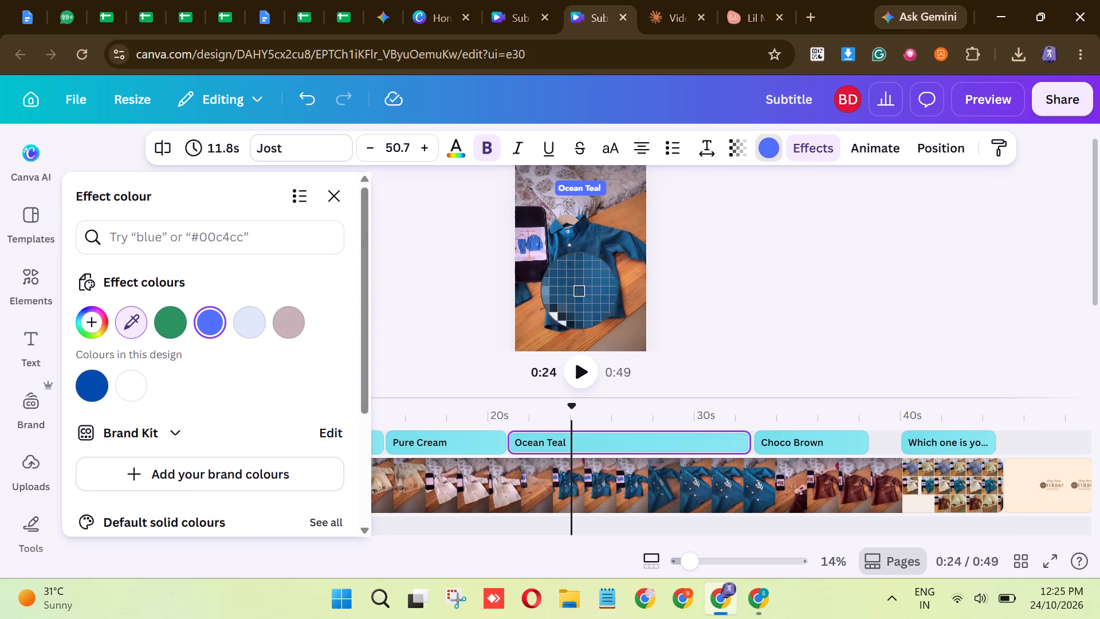
pyautogui.click(560, 297)
pyautogui.click(877, 321)
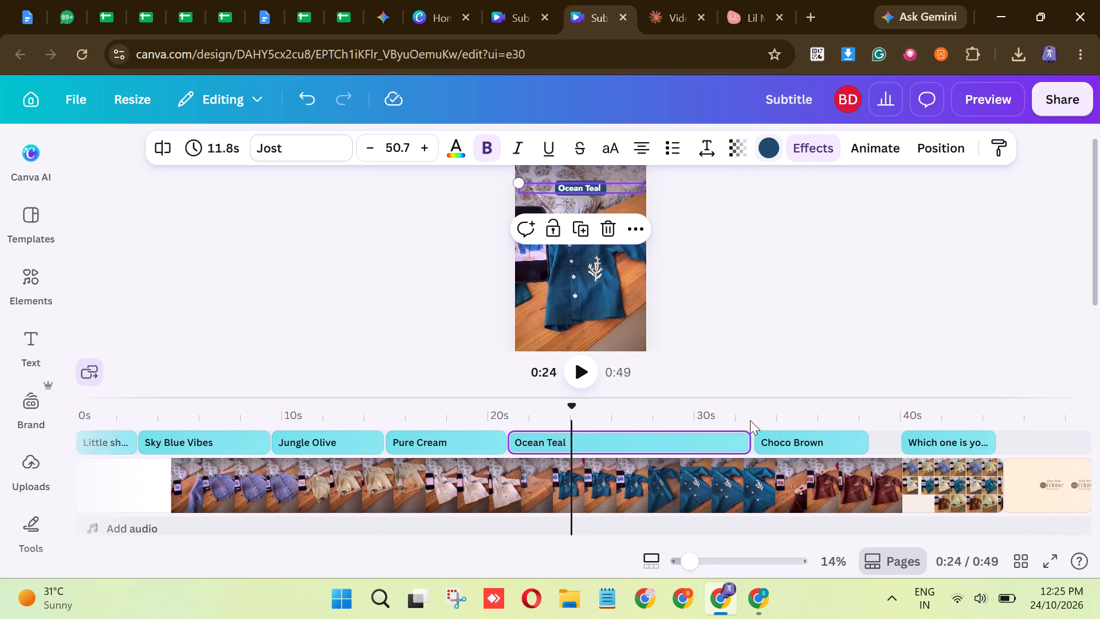
# Set the "Choco Brown" subtitle's effect colour to a very dark maroon-brown sampled from the brown shirt in the footage.
pyautogui.click(805, 472)
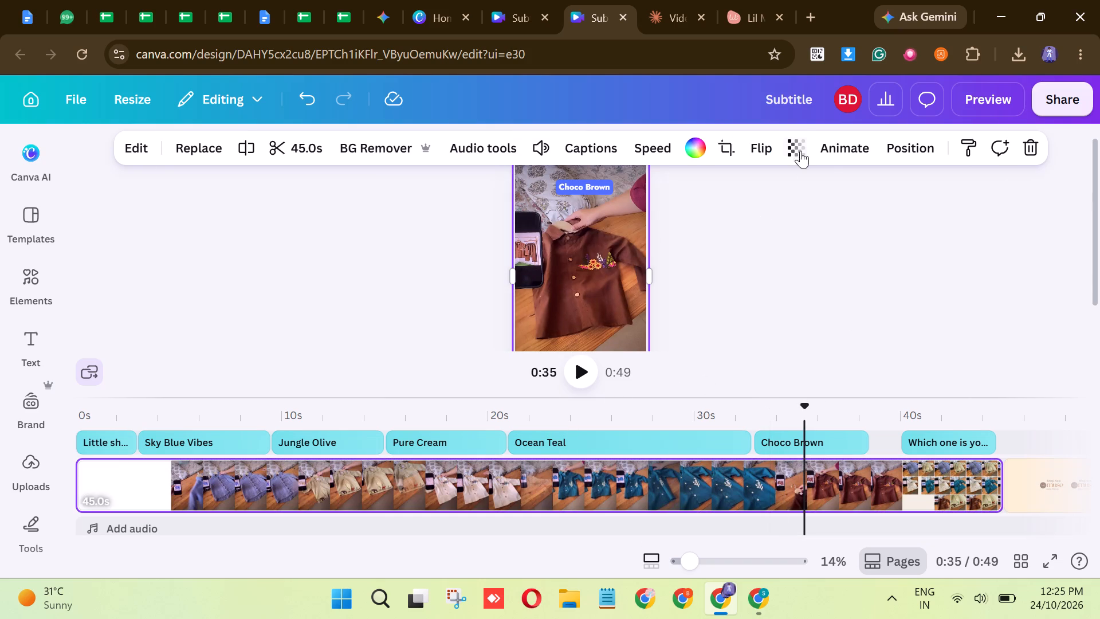
pyautogui.click(567, 187)
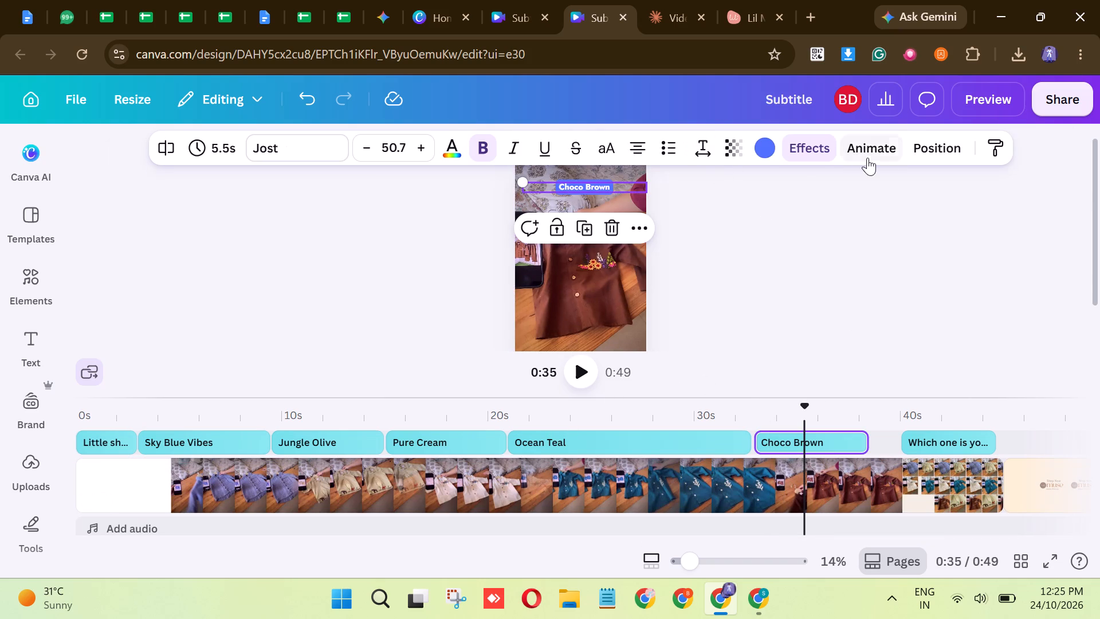
pyautogui.click(771, 152)
pyautogui.click(128, 326)
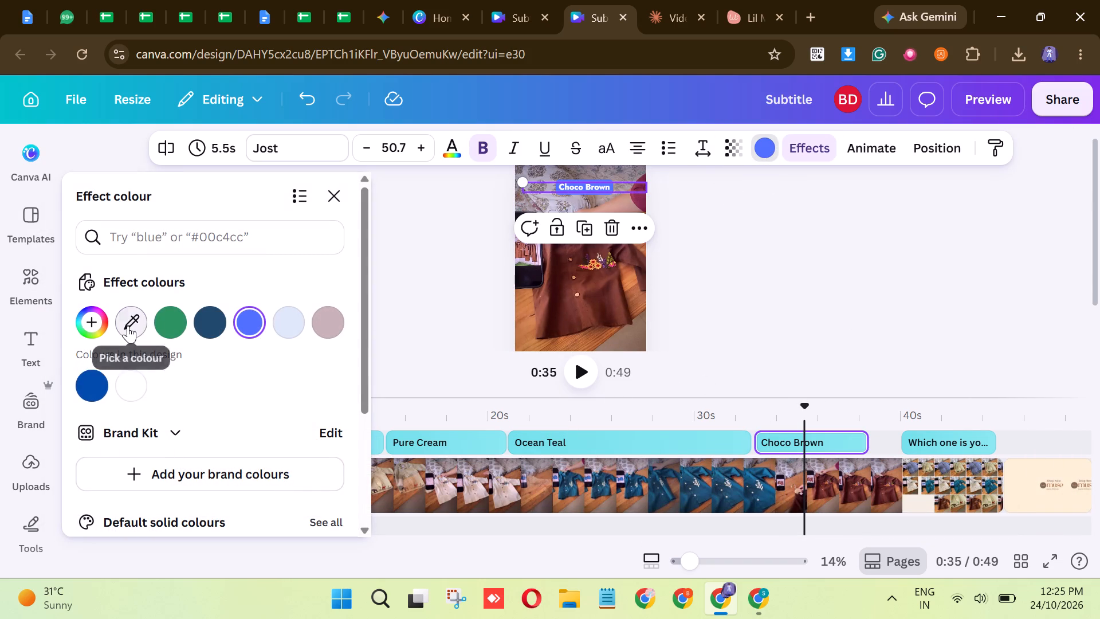
pyautogui.click(556, 299)
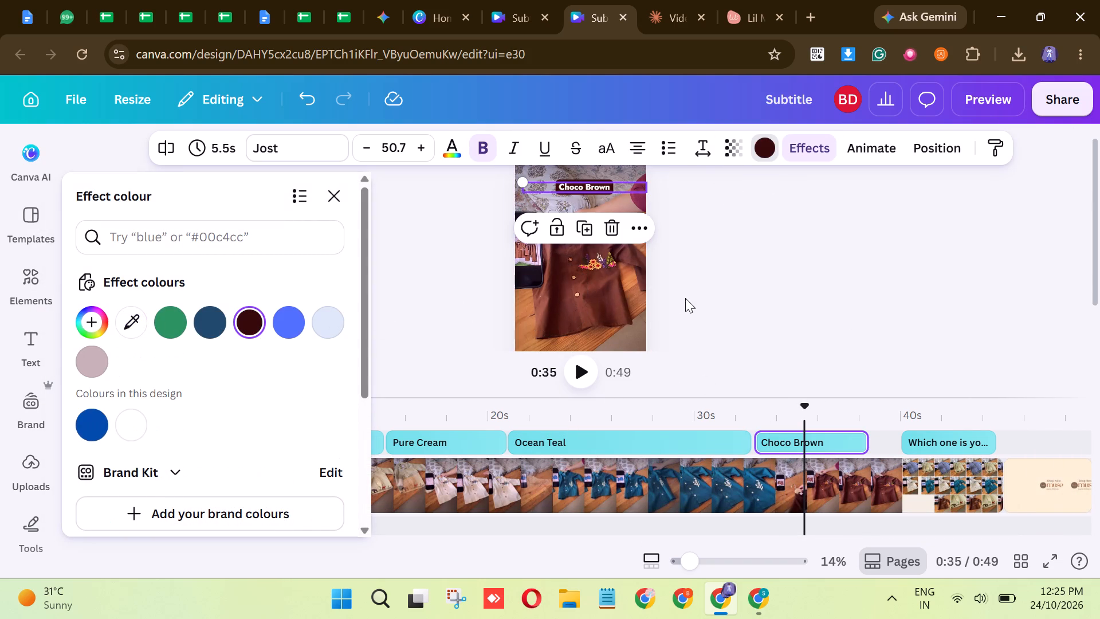
pyautogui.click(690, 297)
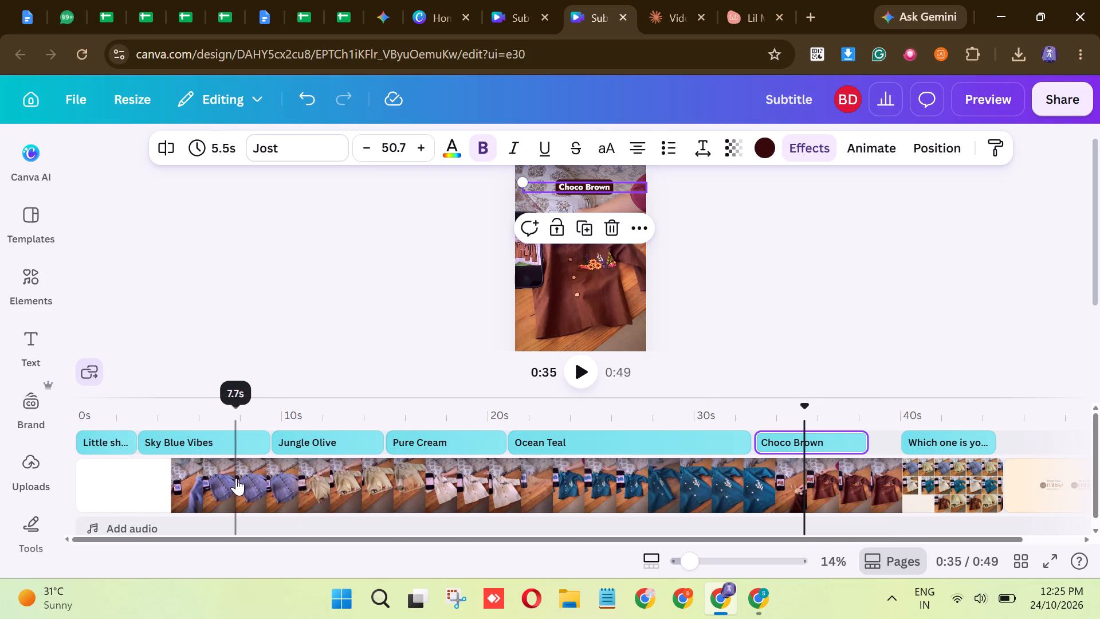
# Set the "Sky Blue Vibes" subtitle's effect colour to a muted greyish purple sampled from the blue shirt in the footage.
pyautogui.click(234, 479)
pyautogui.click(571, 186)
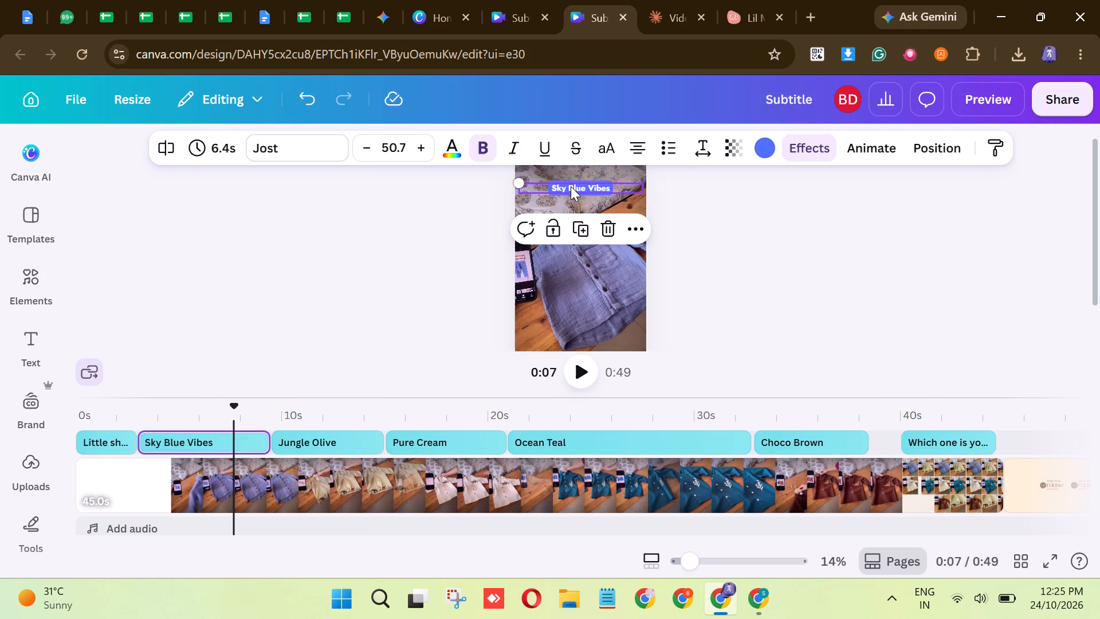
pyautogui.click(757, 146)
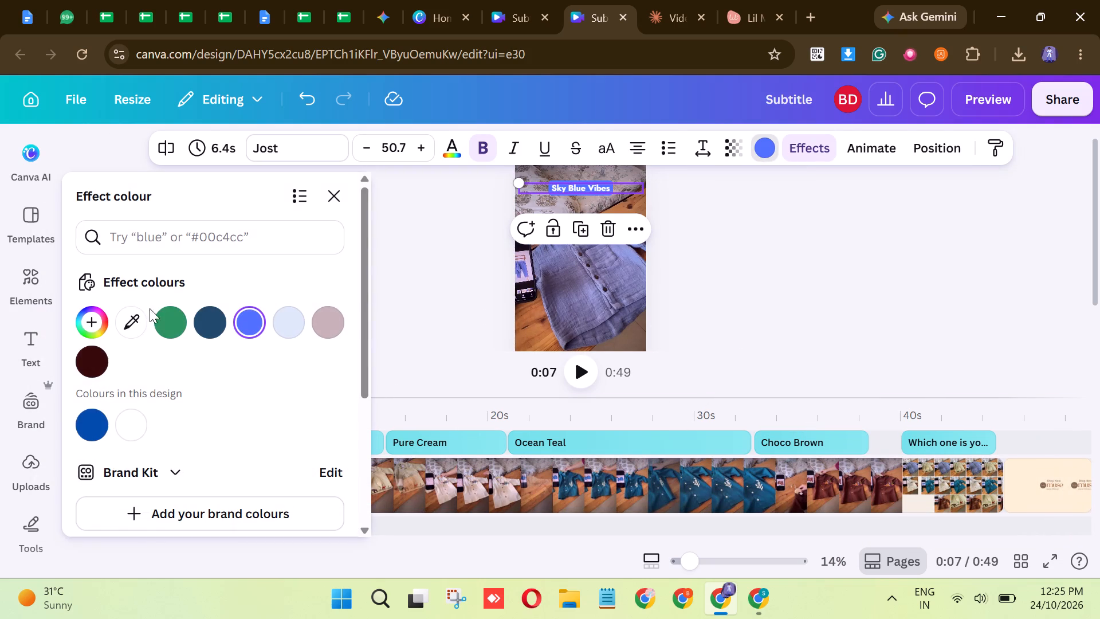
pyautogui.click(136, 320)
pyautogui.click(569, 288)
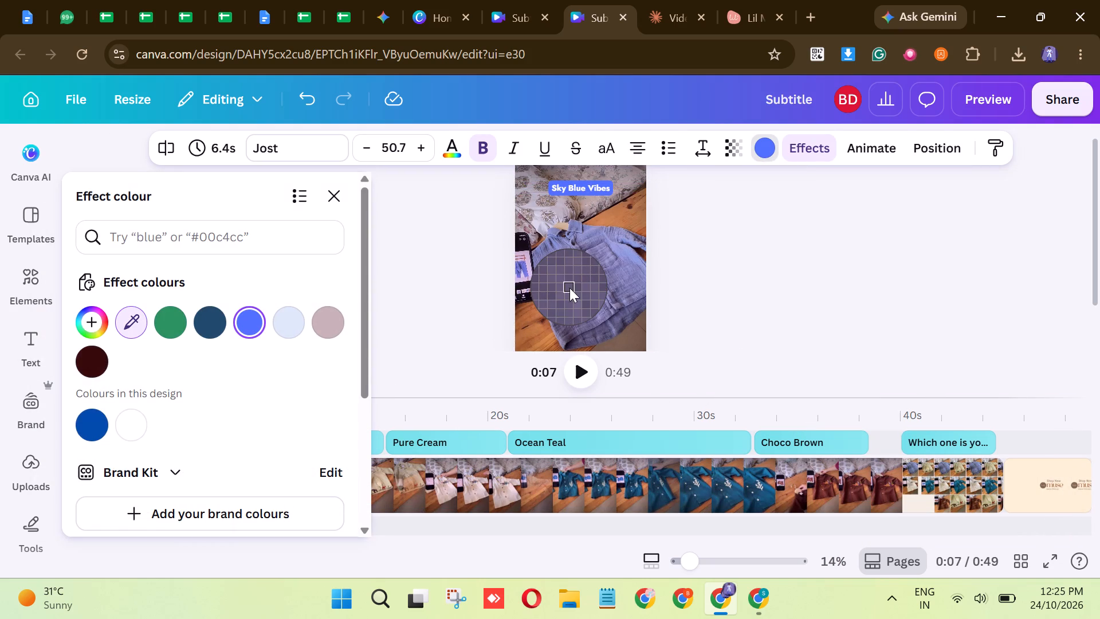
pyautogui.click(718, 265)
pyautogui.click(720, 331)
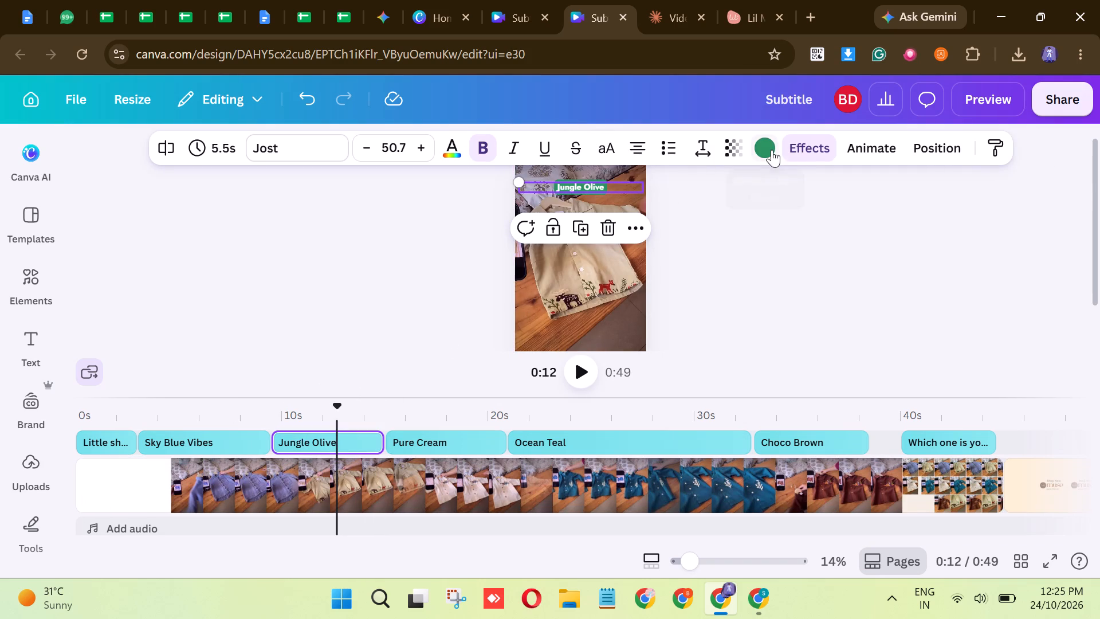
pyautogui.click(772, 150)
pyautogui.click(131, 316)
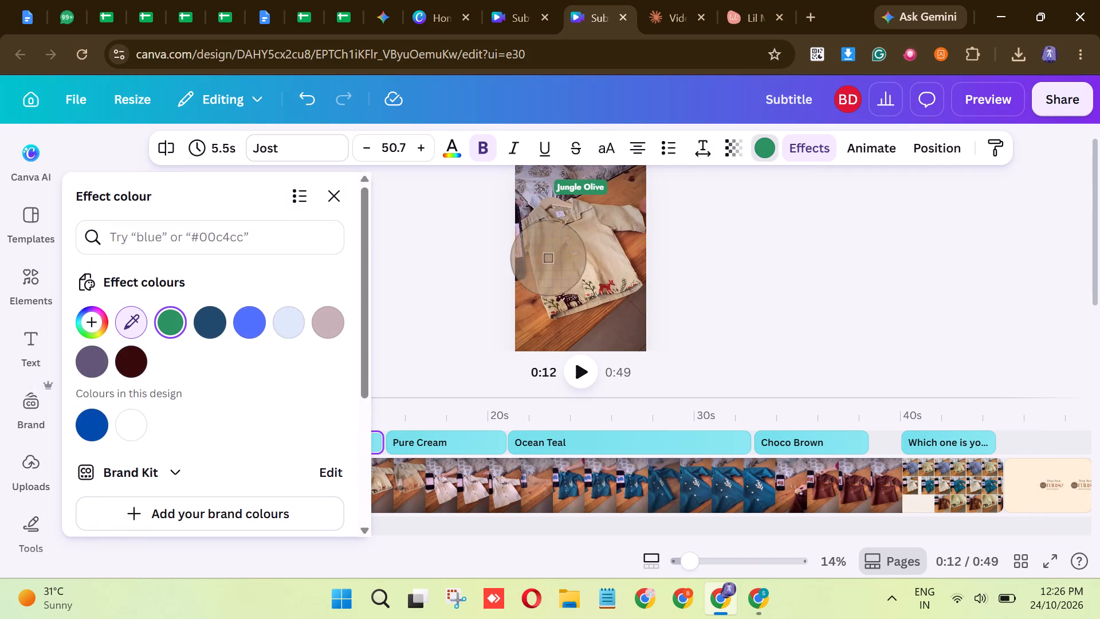
pyautogui.click(553, 257)
pyautogui.click(772, 250)
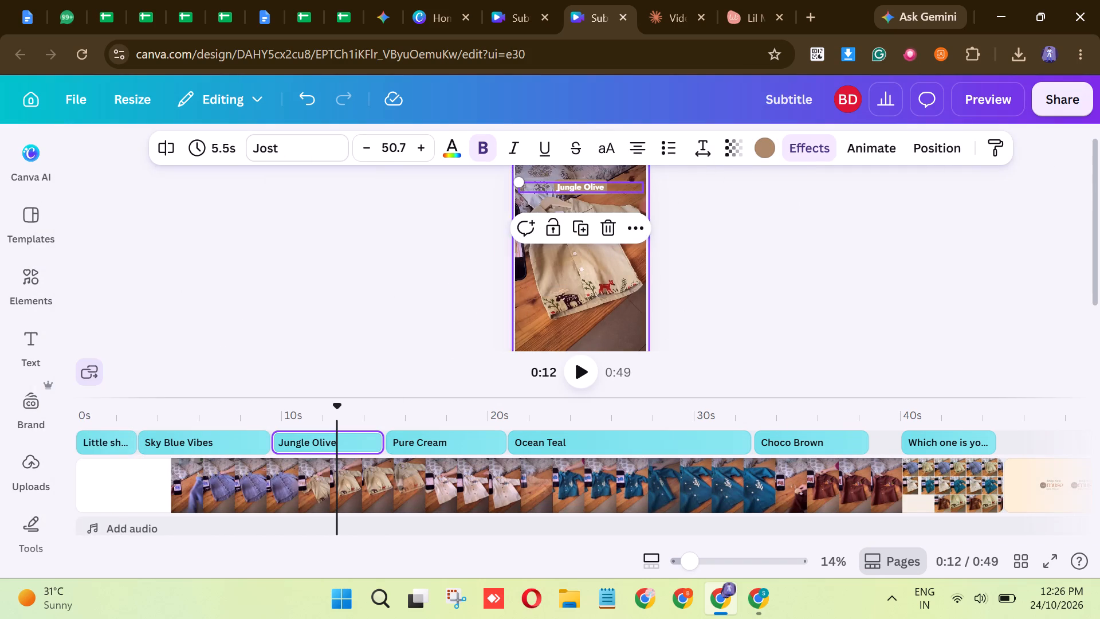
# Play the video and extend the end of the "Choco Brown" subtitle so it lasts 5.8 s.
pyautogui.click(586, 382)
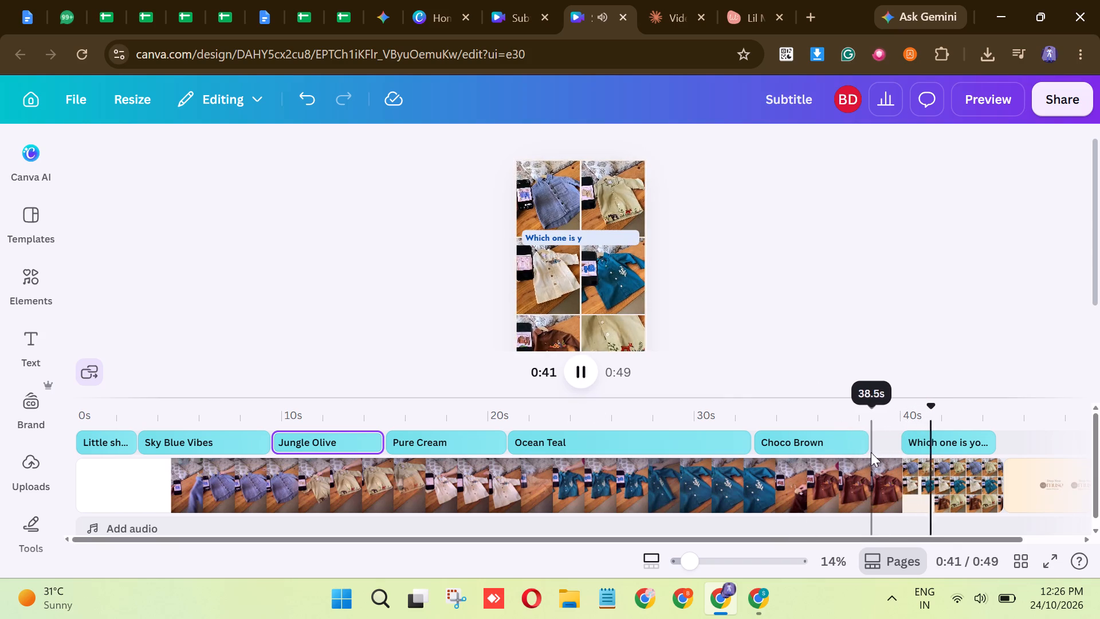
pyautogui.moveTo(866, 442); pyautogui.dragTo(872, 442)
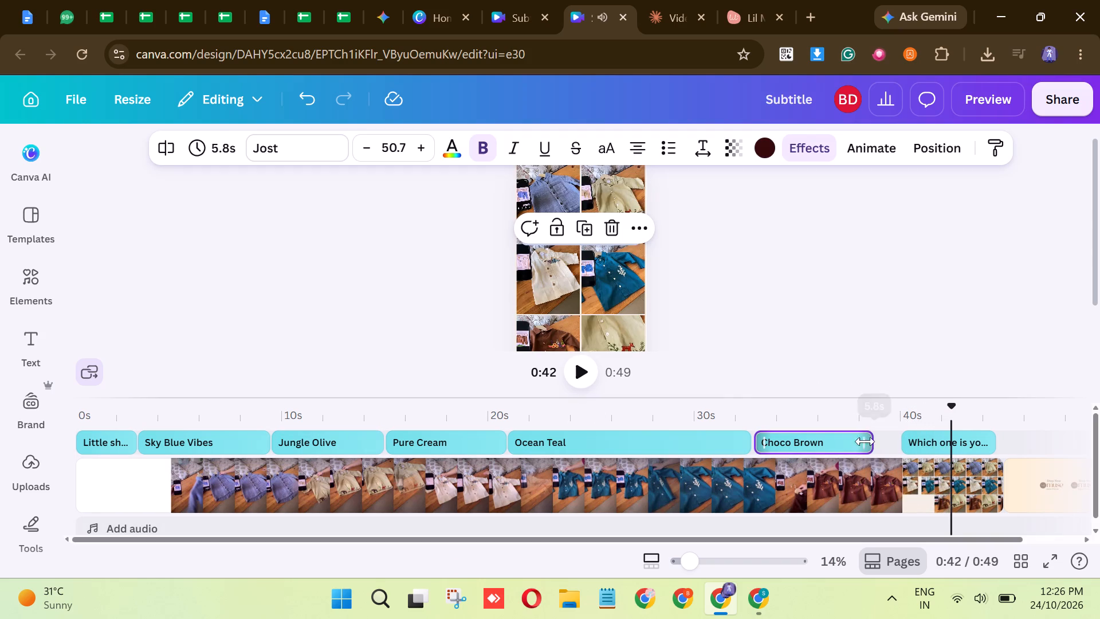
# Trim the start of the "Pure Cream" subtitle to match the cream shirt's appearance, giving it a 5.6 s duration.
pyautogui.click(375, 441)
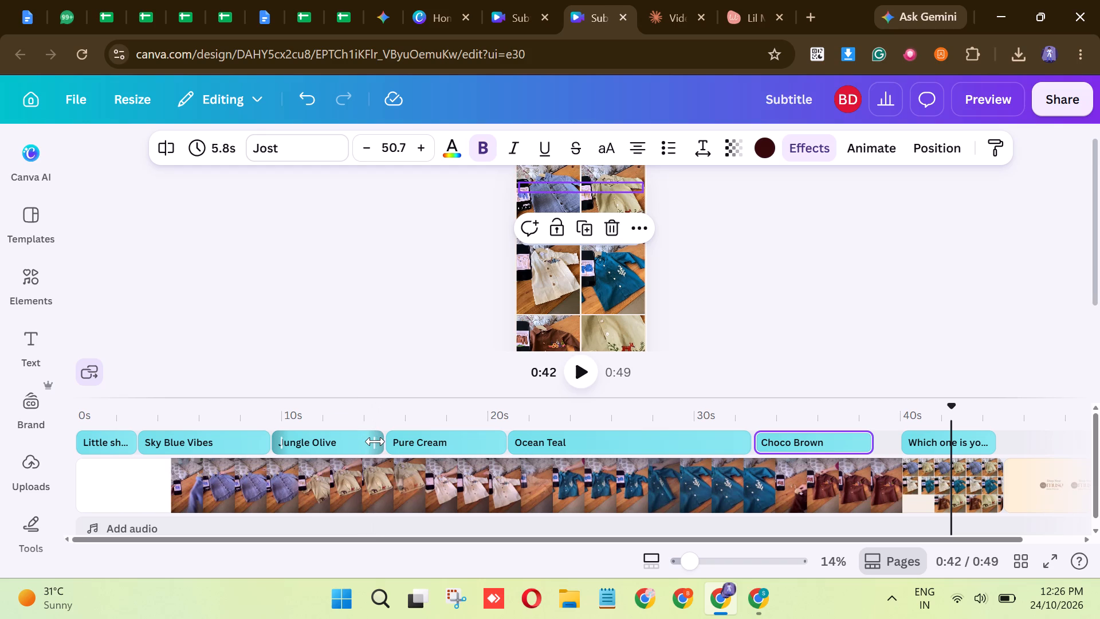
pyautogui.click(587, 369)
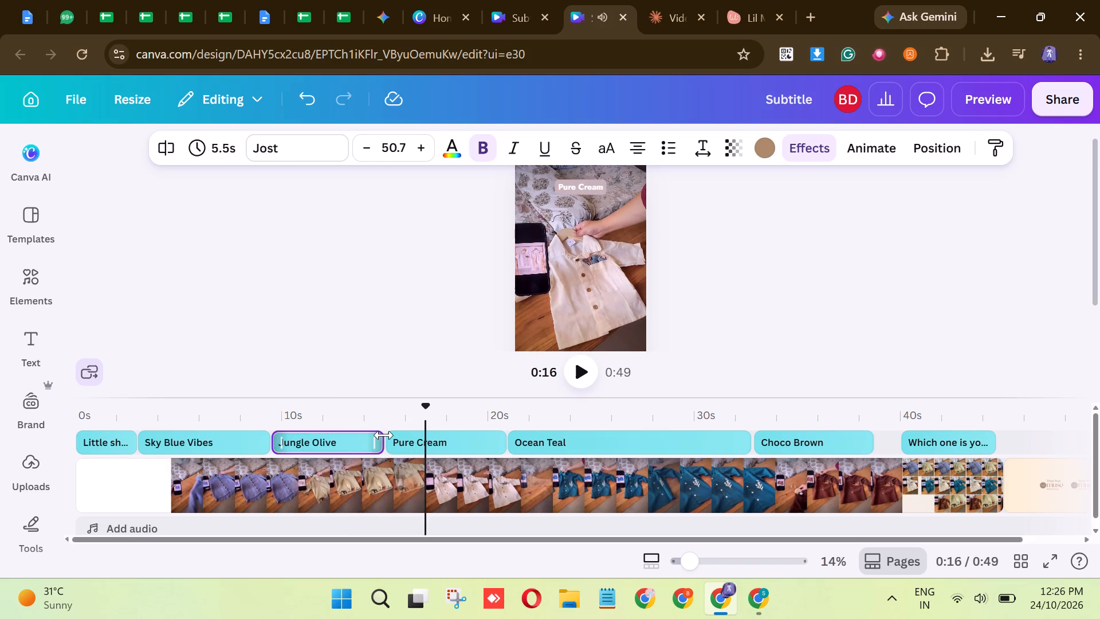
pyautogui.moveTo(386, 437); pyautogui.dragTo(392, 438)
# Trim the start of the "Jungle Olive" subtitle to match its shirt's appearance, giving it a 5.3 s duration.
pyautogui.click(192, 417)
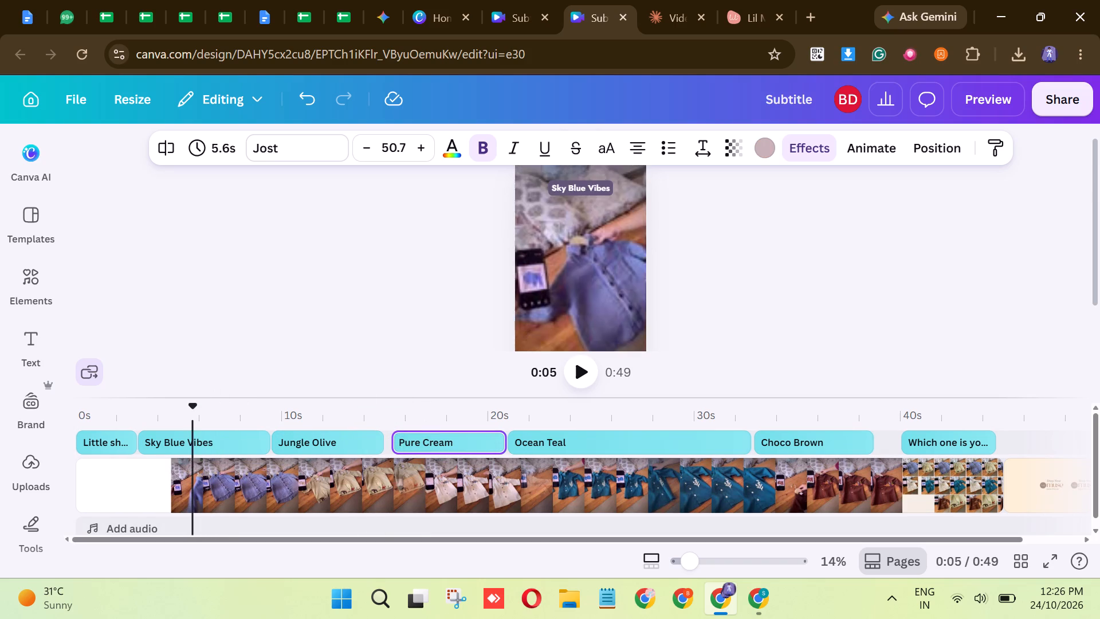
pyautogui.click(569, 371)
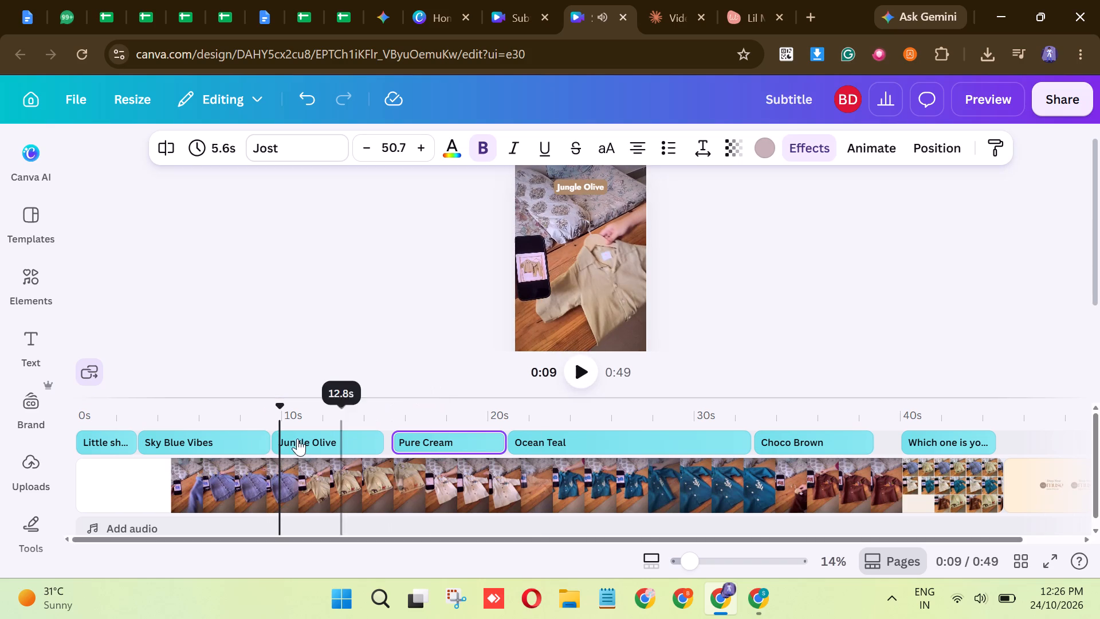
pyautogui.click(273, 438)
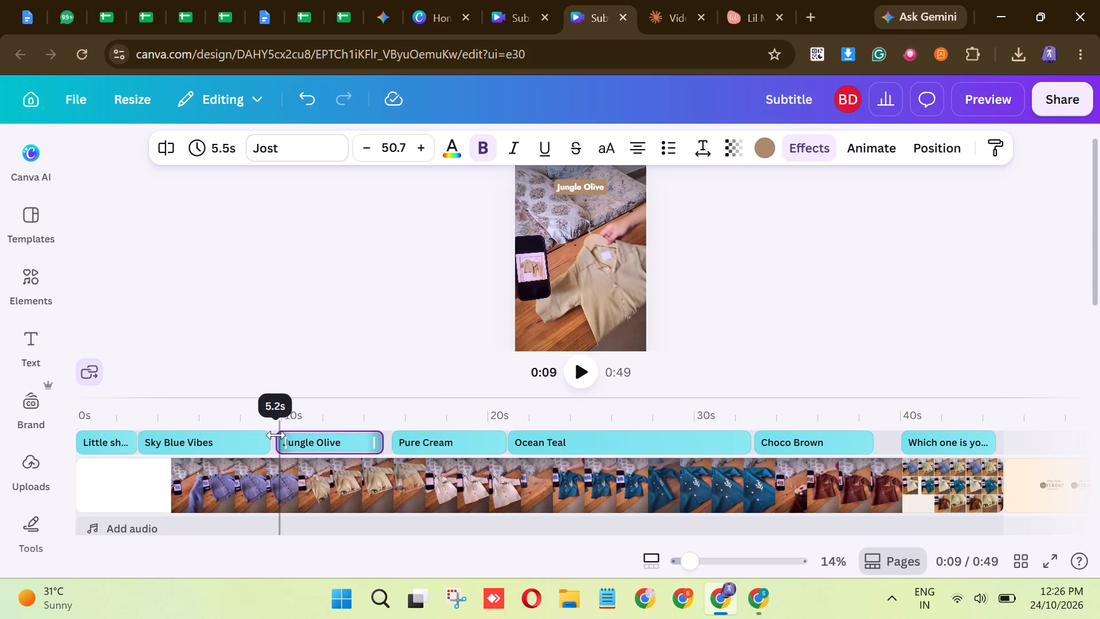
# Trim the start of the "Ocean Teal" subtitle to an 11.6 s duration and play the video to check the subtitle timing.
pyautogui.click(144, 413)
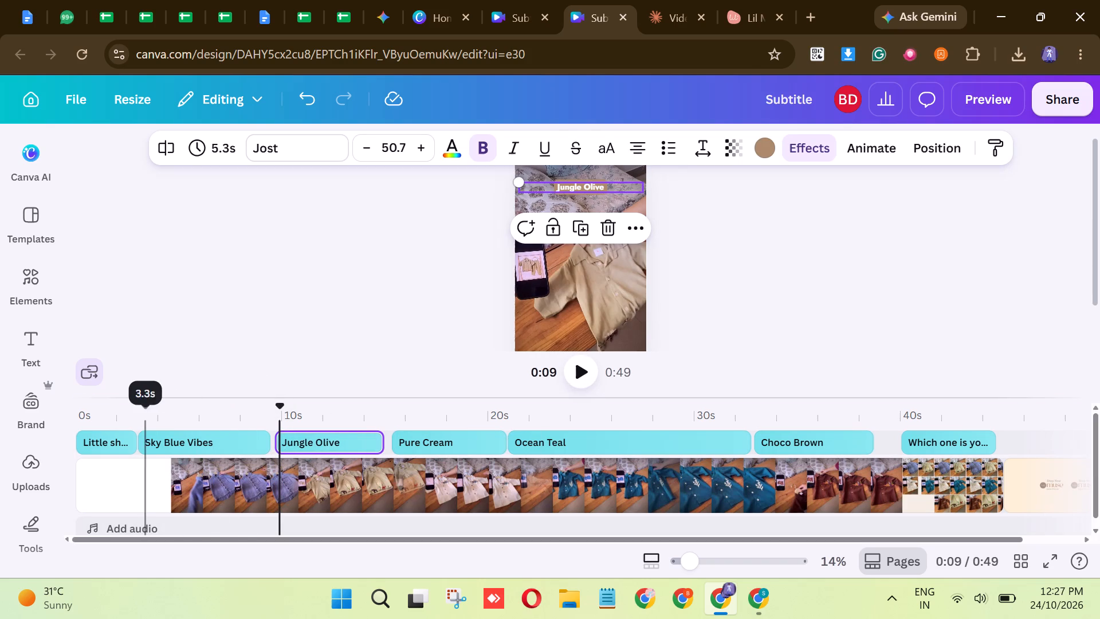
pyautogui.click(565, 363)
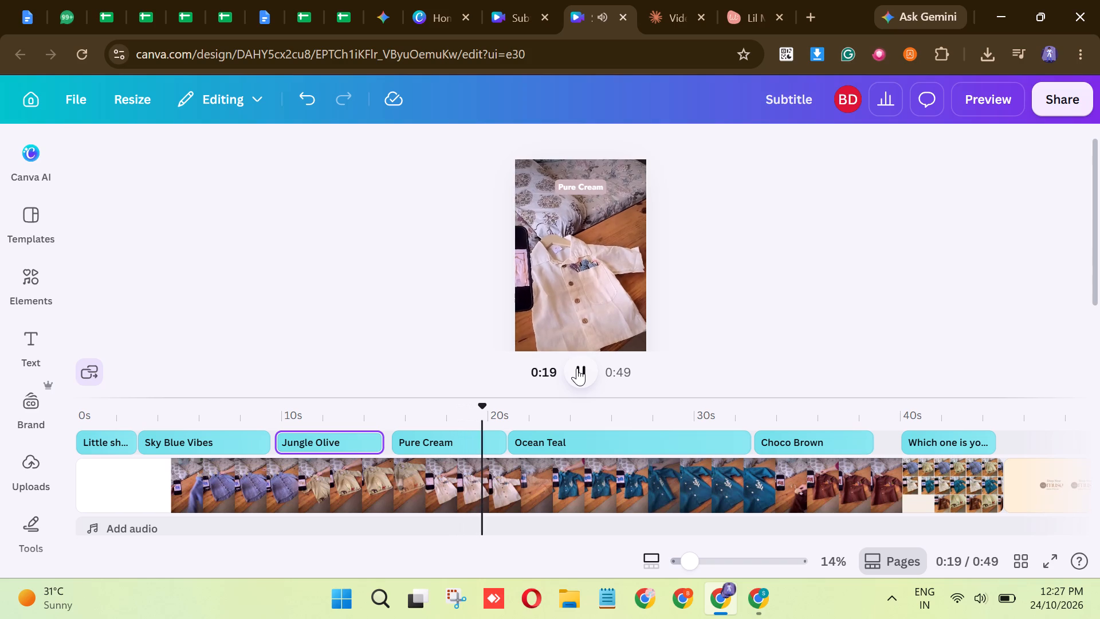
pyautogui.click(577, 368)
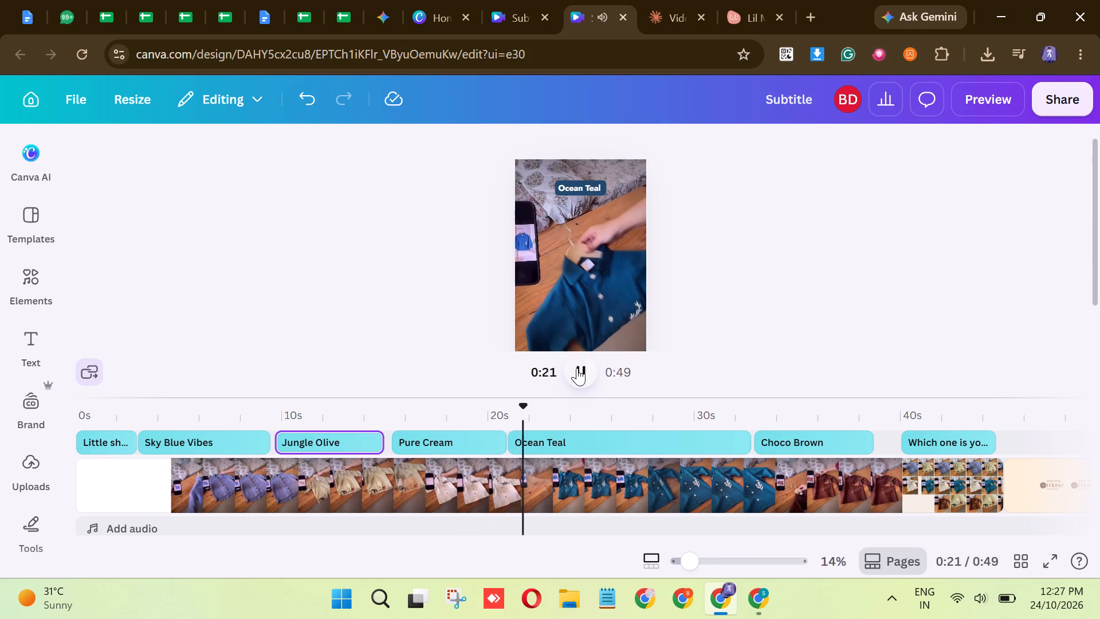
pyautogui.click(510, 448)
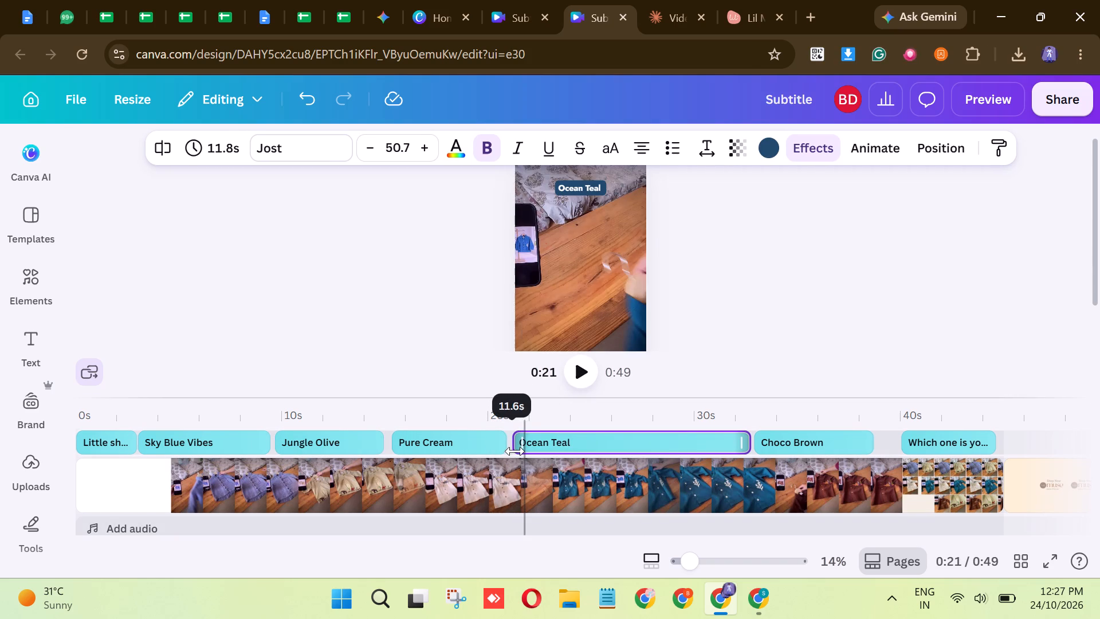
pyautogui.click(455, 414)
pyautogui.click(577, 381)
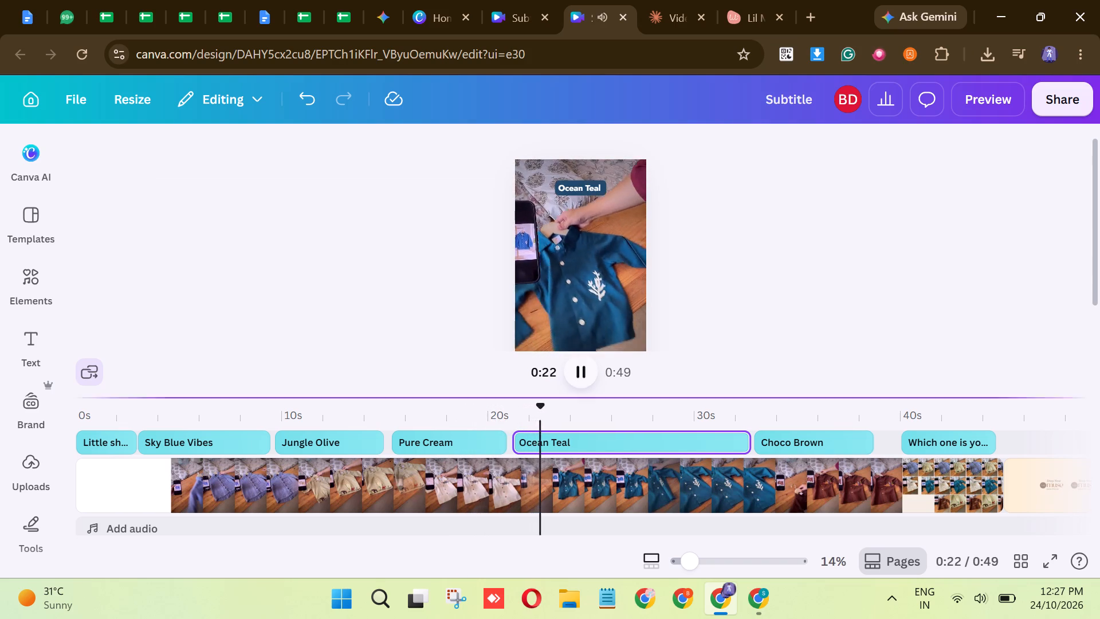
pyautogui.click(695, 409)
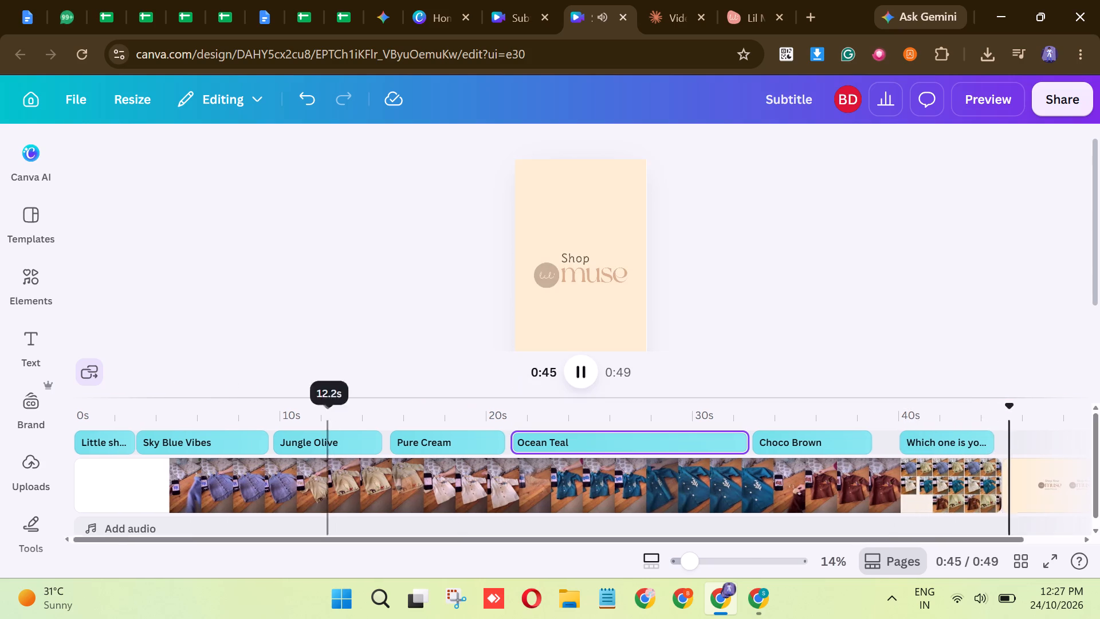
# Trim the start of the "Sky Blue Vibes" subtitle to a 5.8 s duration, replaying the opening to check it against the footage.
pyautogui.moveTo(104, 407); pyautogui.dragTo(0, 406)
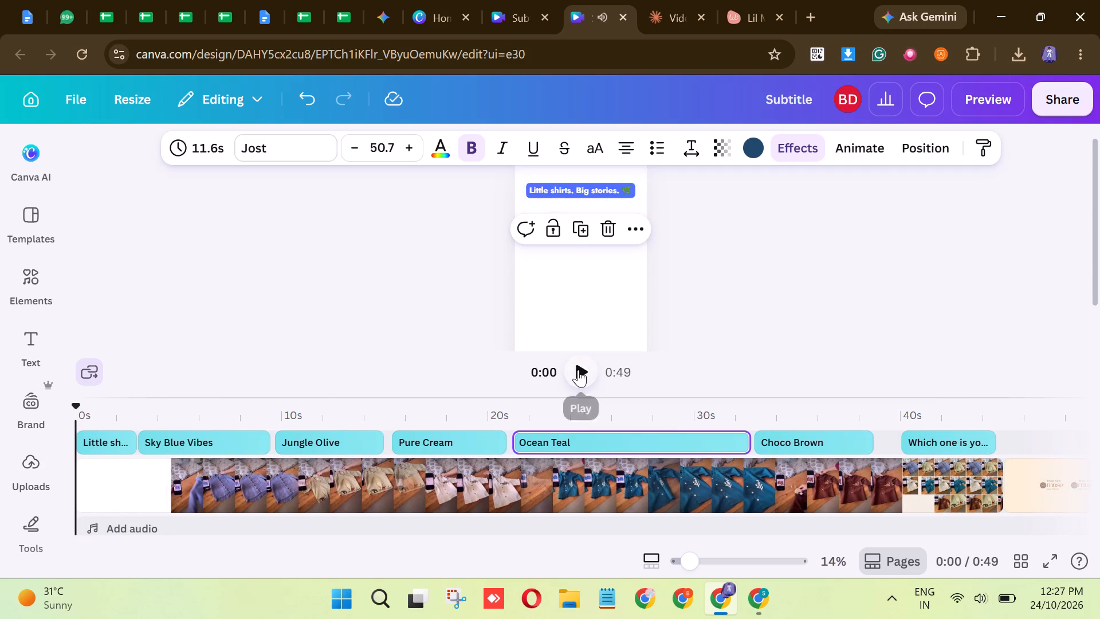
pyautogui.click(578, 370)
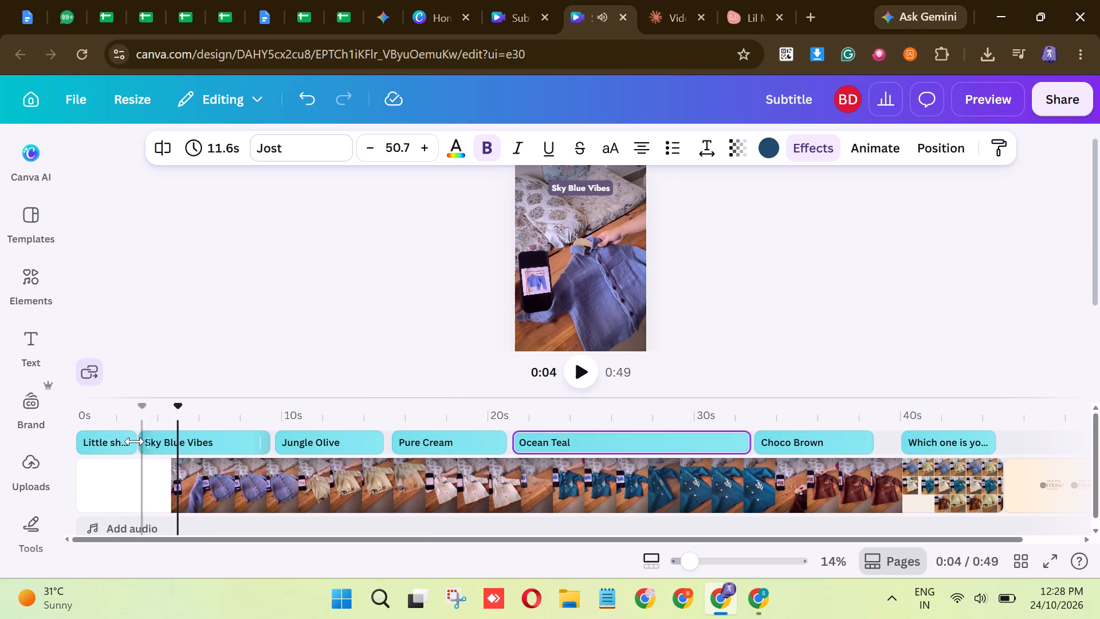
pyautogui.moveTo(139, 441); pyautogui.dragTo(149, 444)
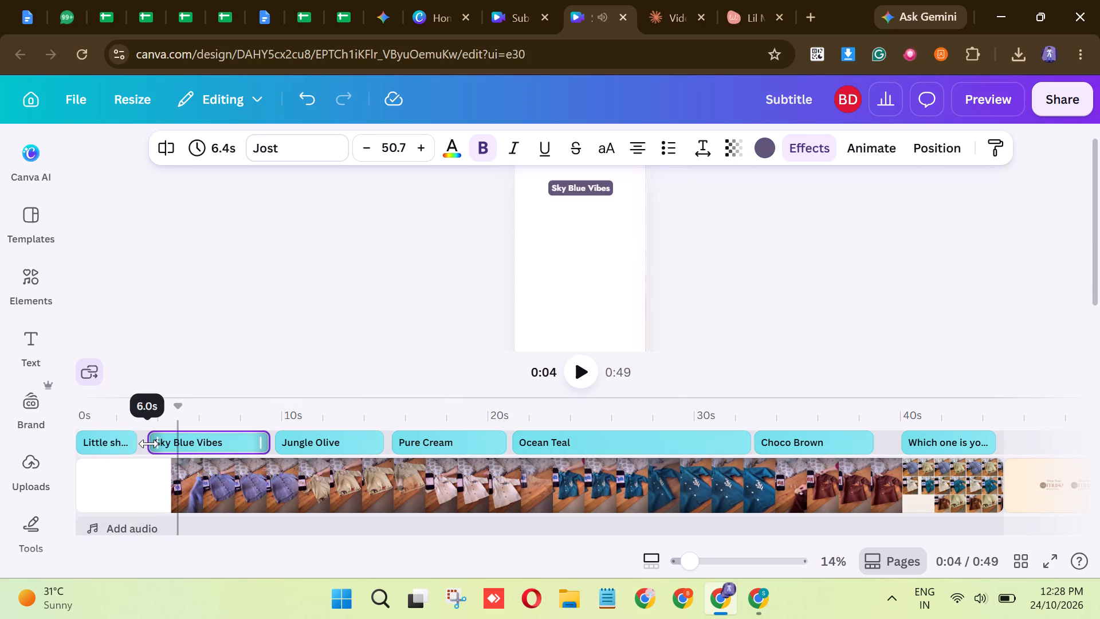
pyautogui.moveTo(149, 444); pyautogui.dragTo(147, 444)
pyautogui.click(114, 413)
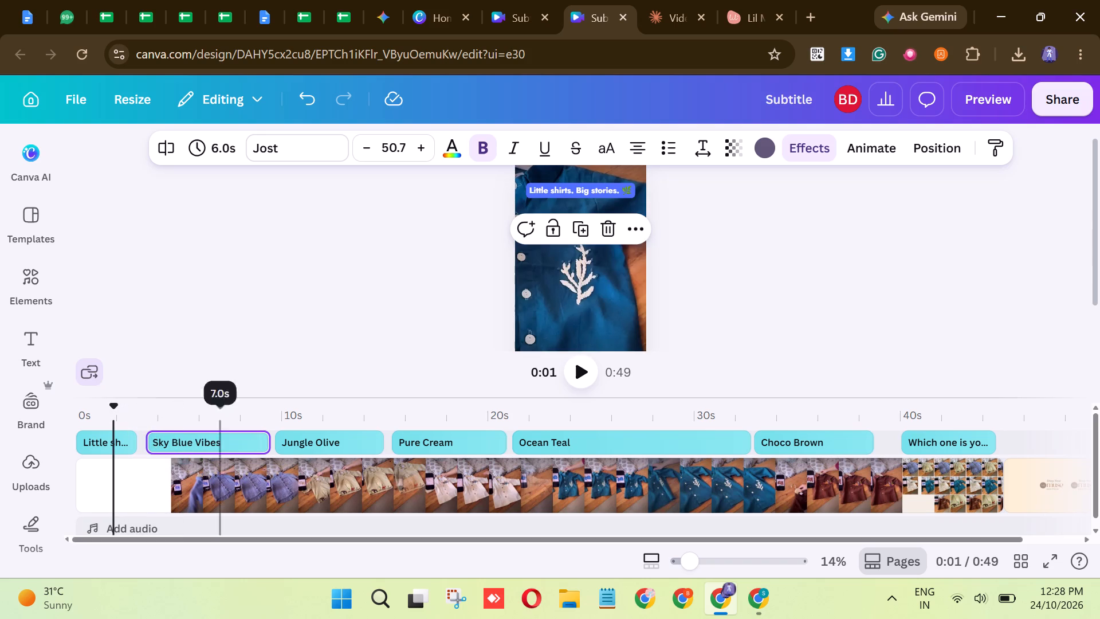
pyautogui.click(584, 385)
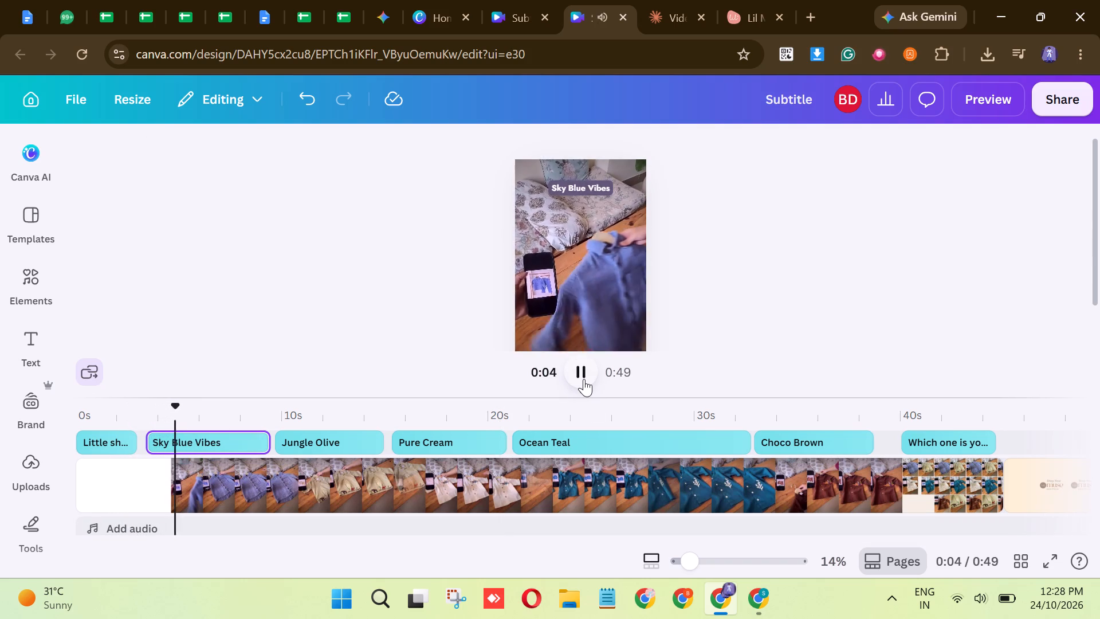
pyautogui.click(117, 415)
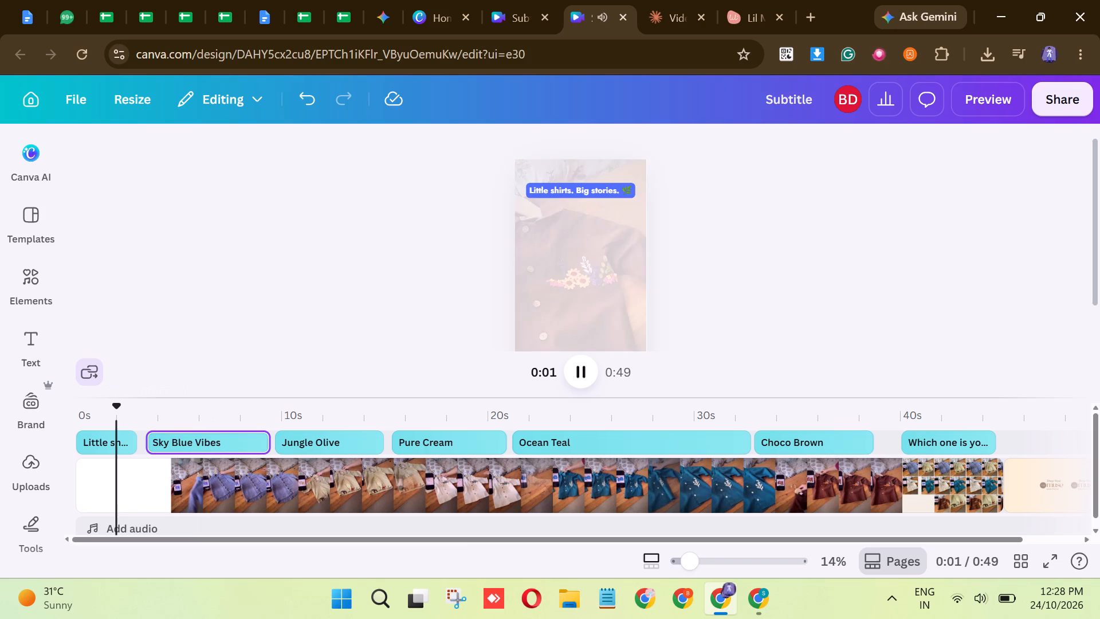
pyautogui.click(579, 367)
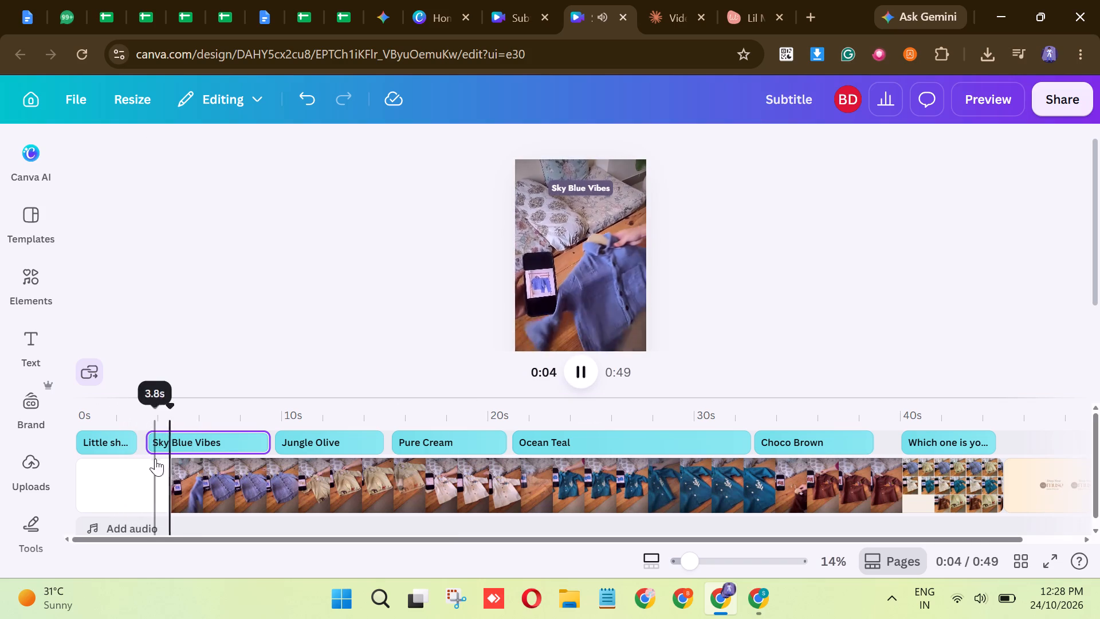
pyautogui.moveTo(156, 443); pyautogui.dragTo(158, 443)
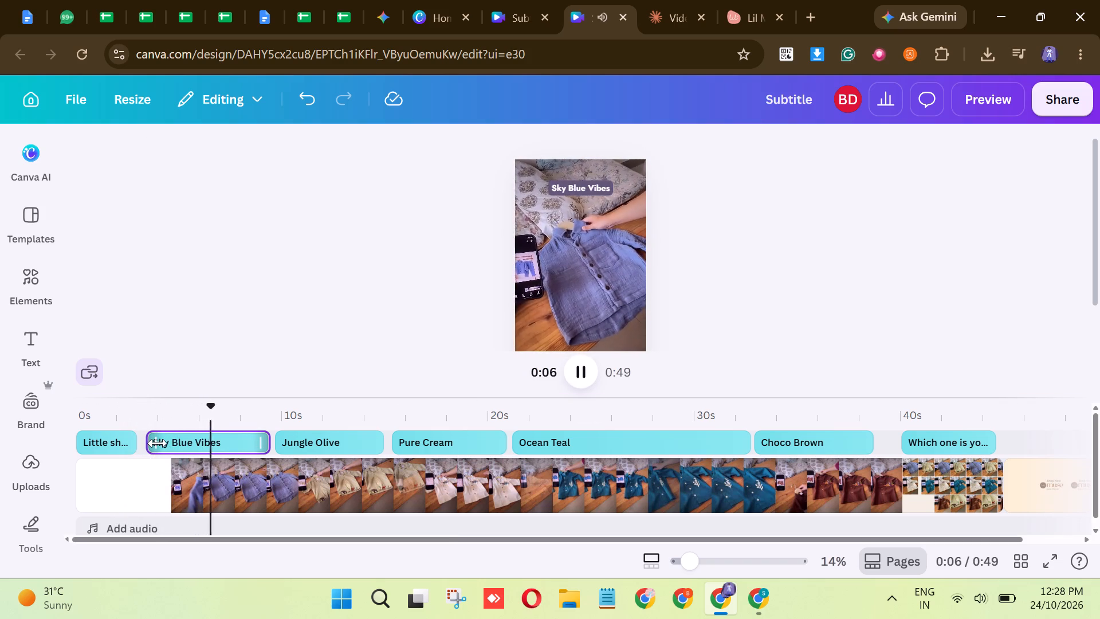
pyautogui.moveTo(158, 443); pyautogui.dragTo(162, 445)
pyautogui.click(101, 402)
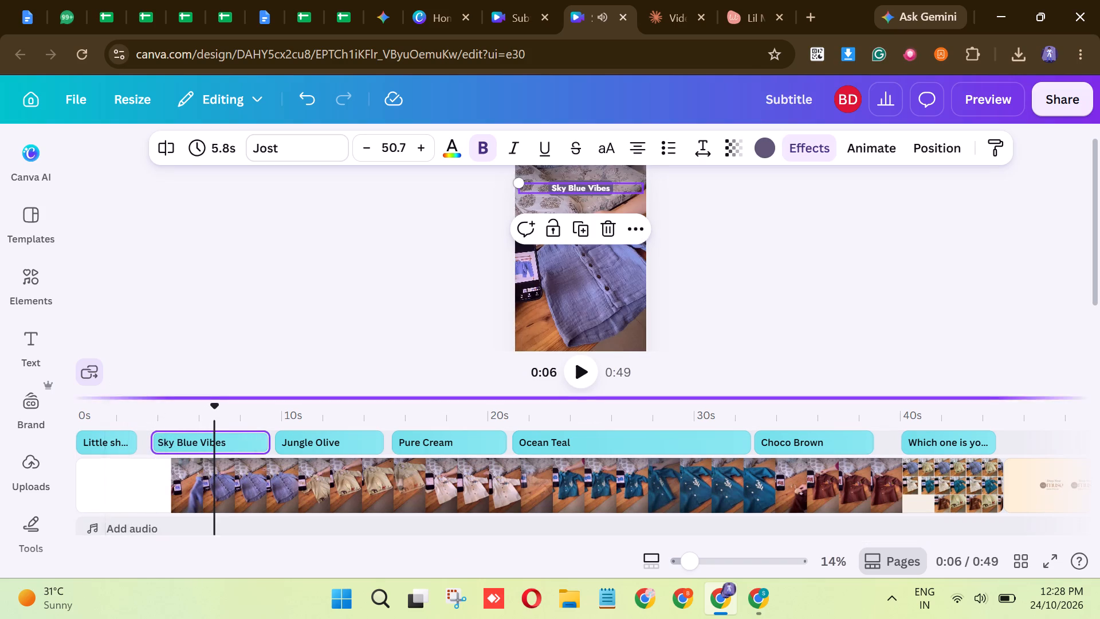
pyautogui.click(95, 405)
pyautogui.click(580, 379)
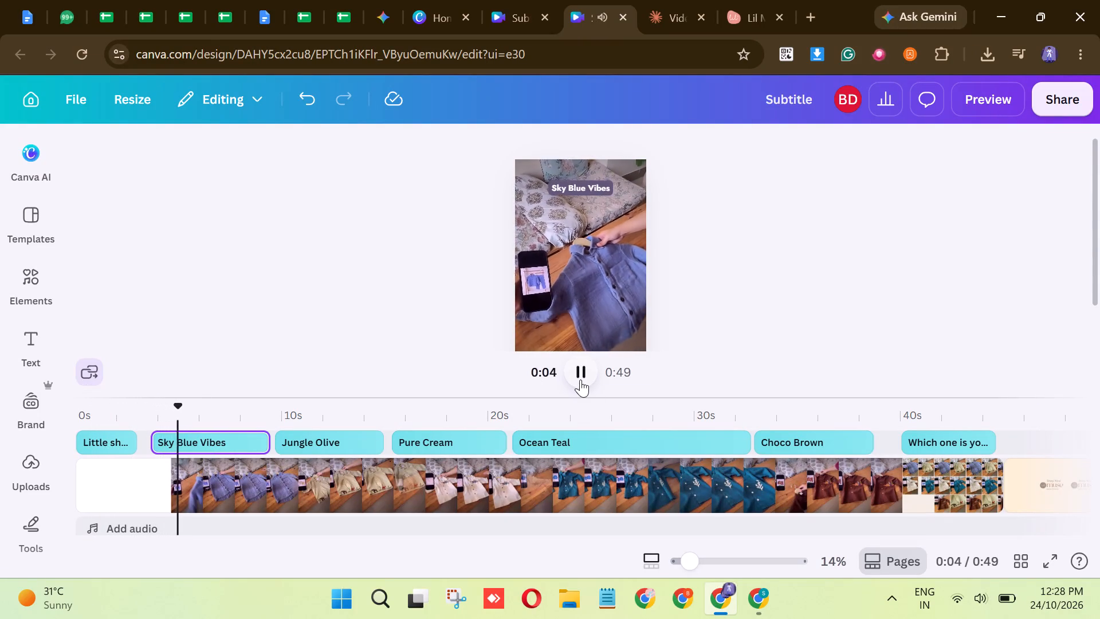
pyautogui.click(580, 379)
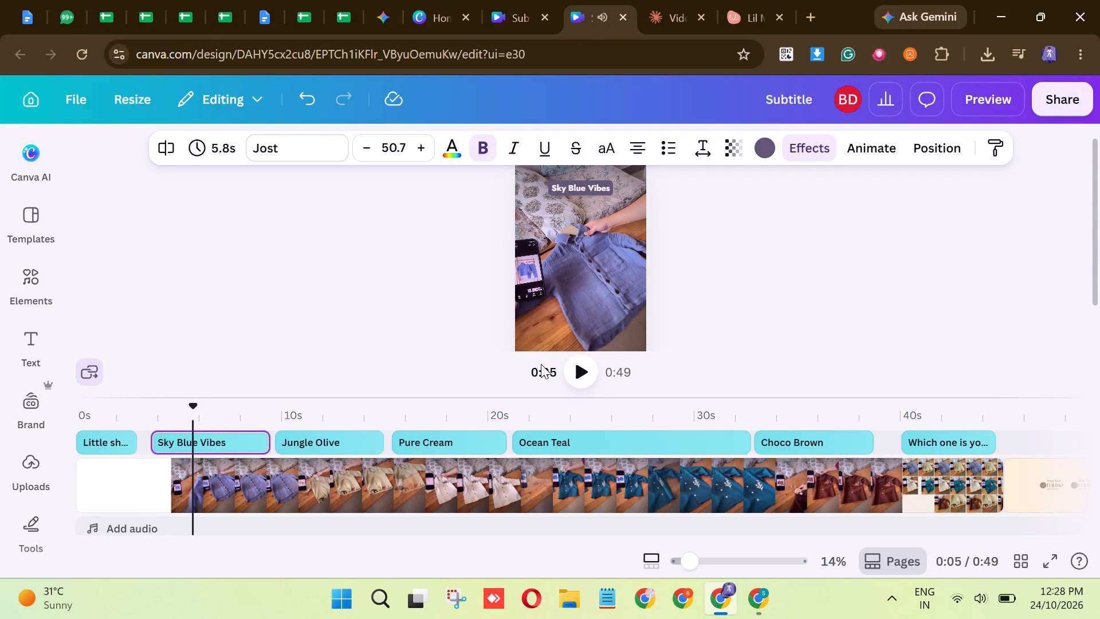